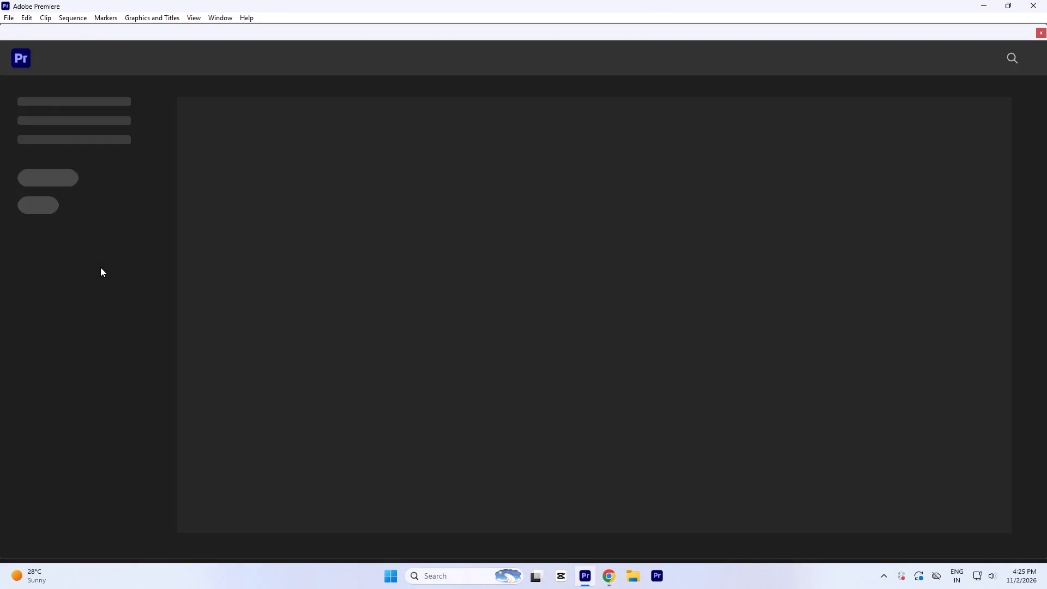
# Open the existing Bholenath project from the start screen.
pyautogui.click(292, 261)
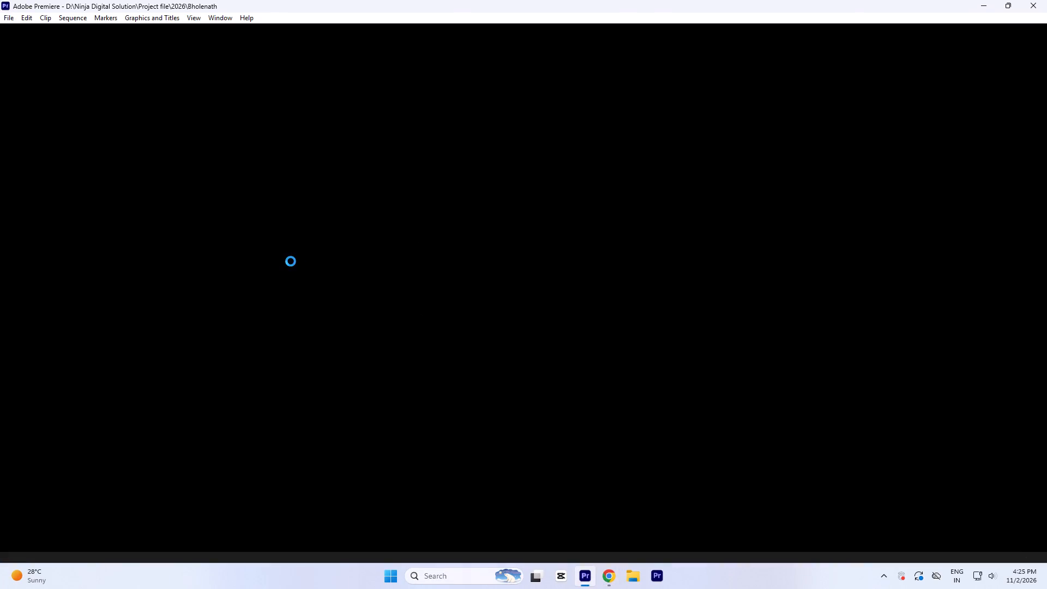
# Play the bholenath 37 sequence from just before the start of the Diwali music clip on track A1.
pyautogui.click(286, 384)
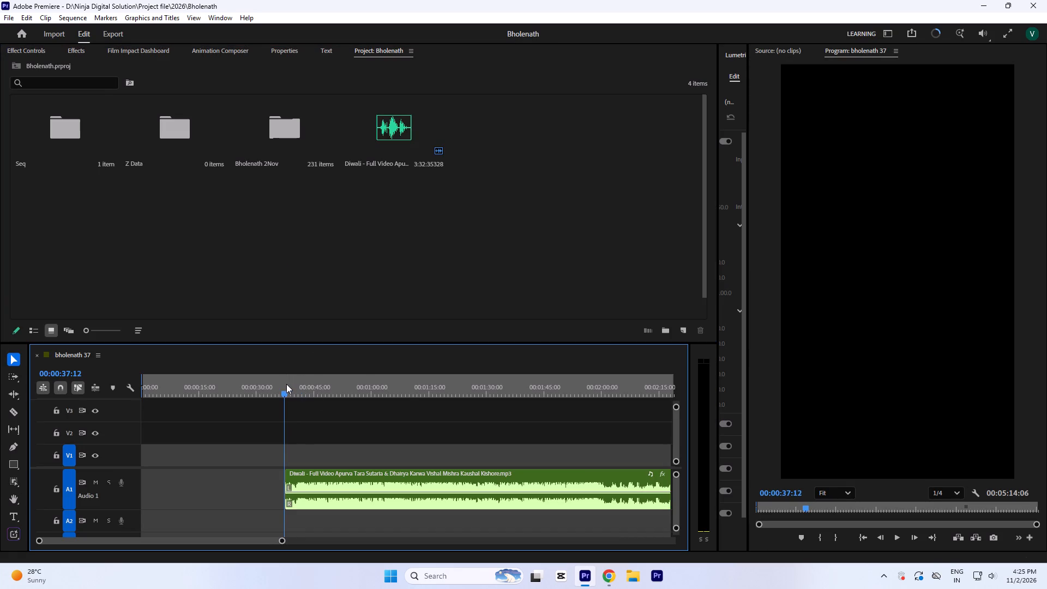
pyautogui.click(281, 390)
pyautogui.click(281, 390)
pyautogui.press('space')
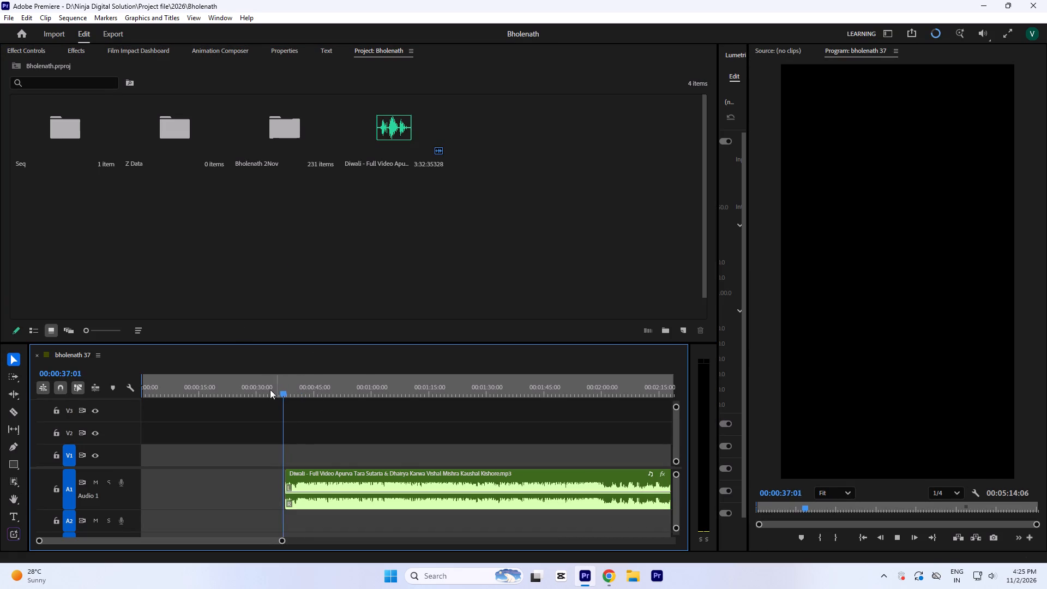
# Close the Text and Properties panels in the group that holds the Project panel.
pyautogui.click(330, 48)
pyautogui.click(342, 52)
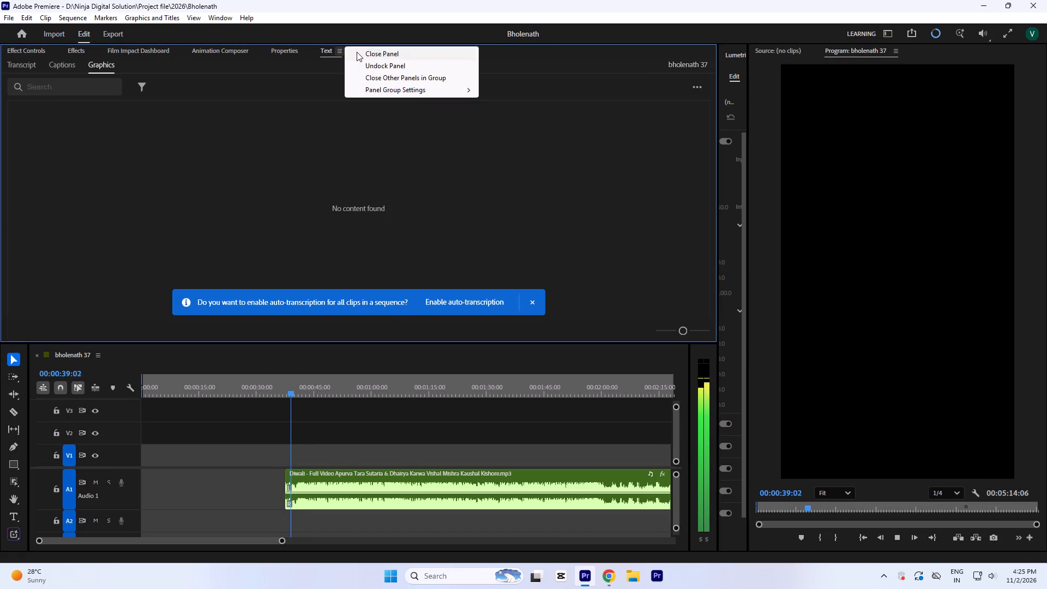
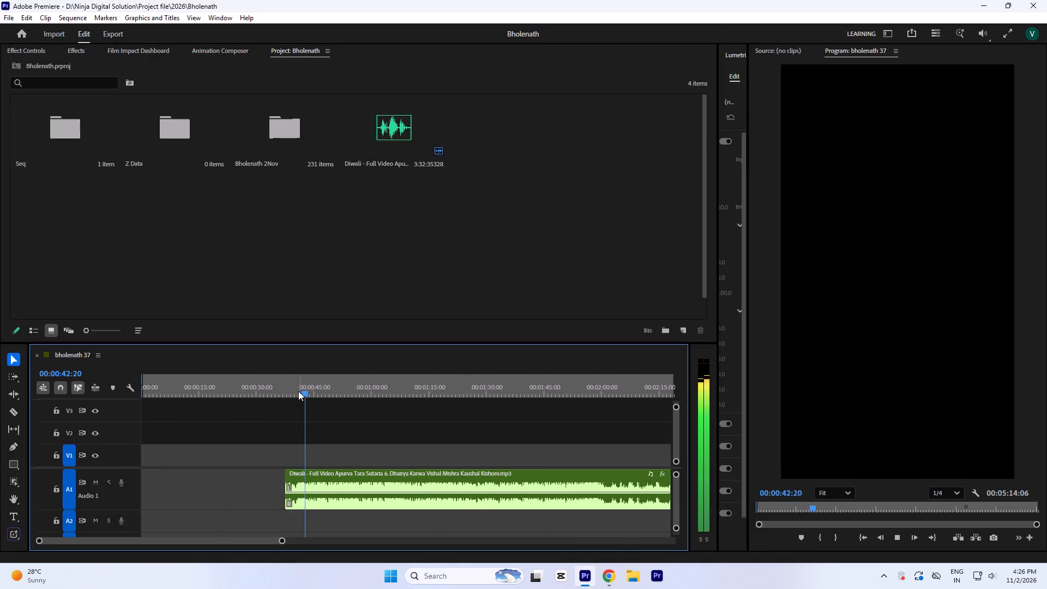
pyautogui.click(298, 391)
pyautogui.press('space')
pyautogui.press('=')
pyautogui.press('=')
pyautogui.press('=')
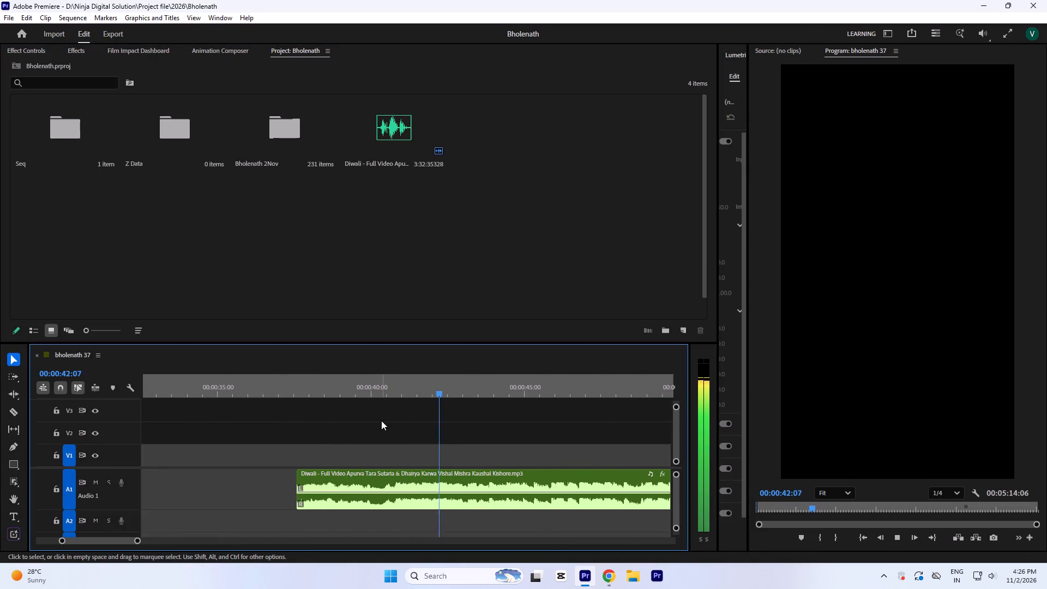
pyautogui.press('-')
pyautogui.press('-')
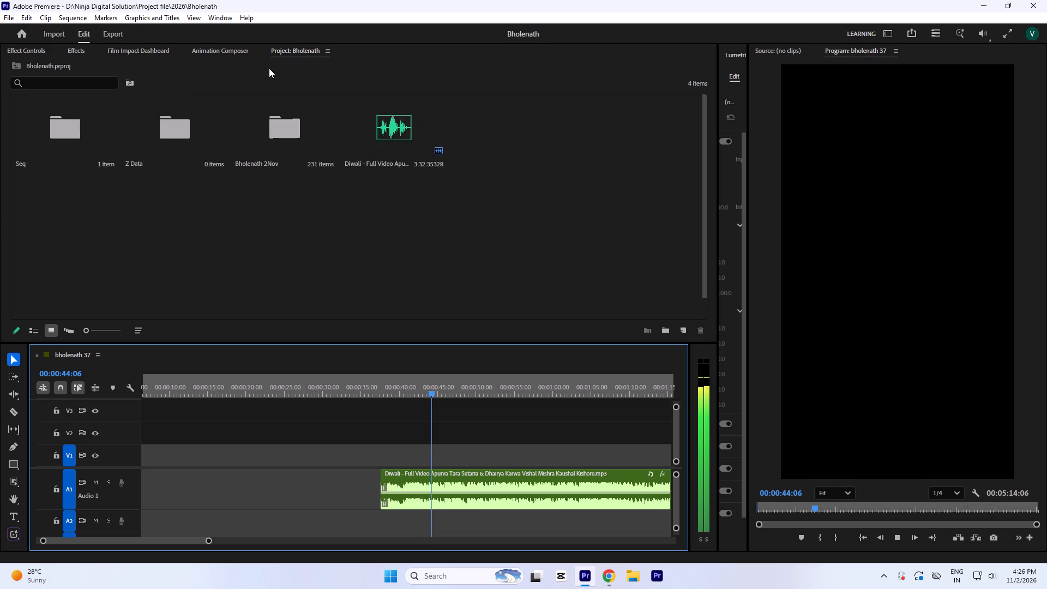
pyautogui.press('-')
pyautogui.press('=')
pyautogui.press('=')
pyautogui.press('-')
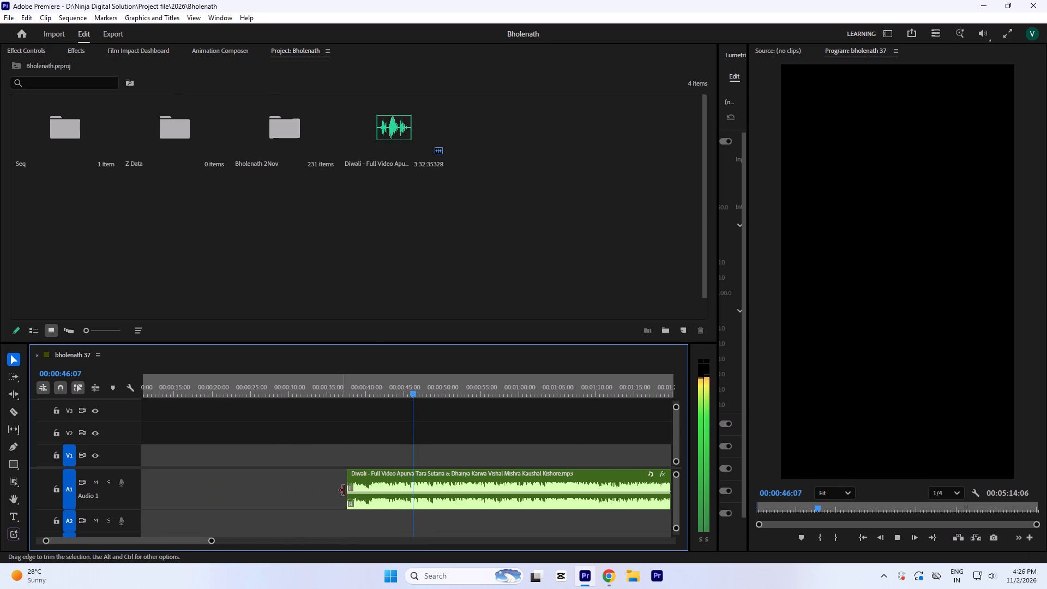
pyautogui.press('space')
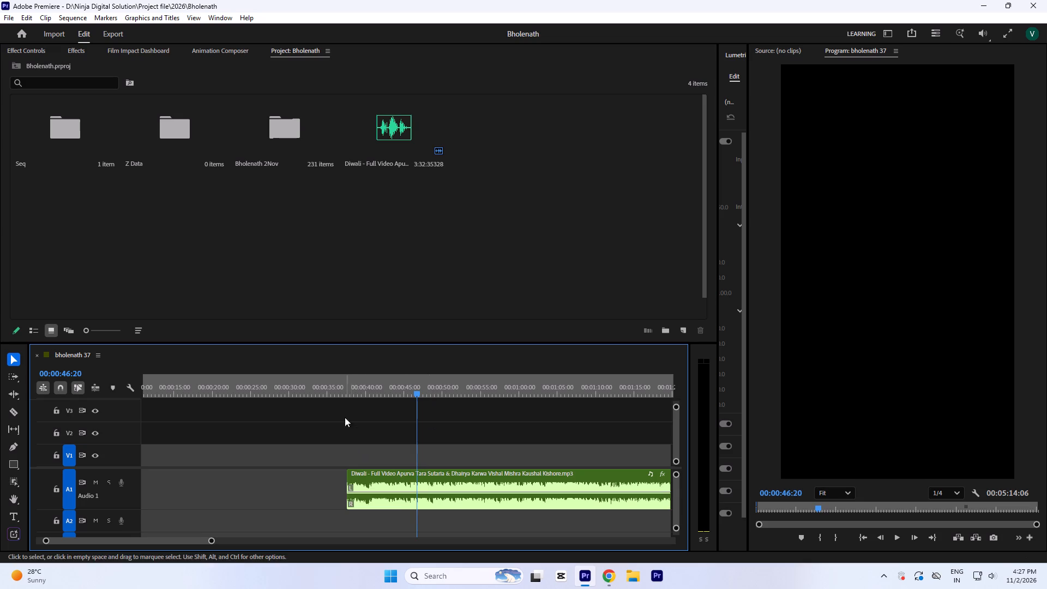
# Replay short passages in the first seconds of the Diwali music clip to find where the music should start.
pyautogui.click(351, 390)
pyautogui.press('space')
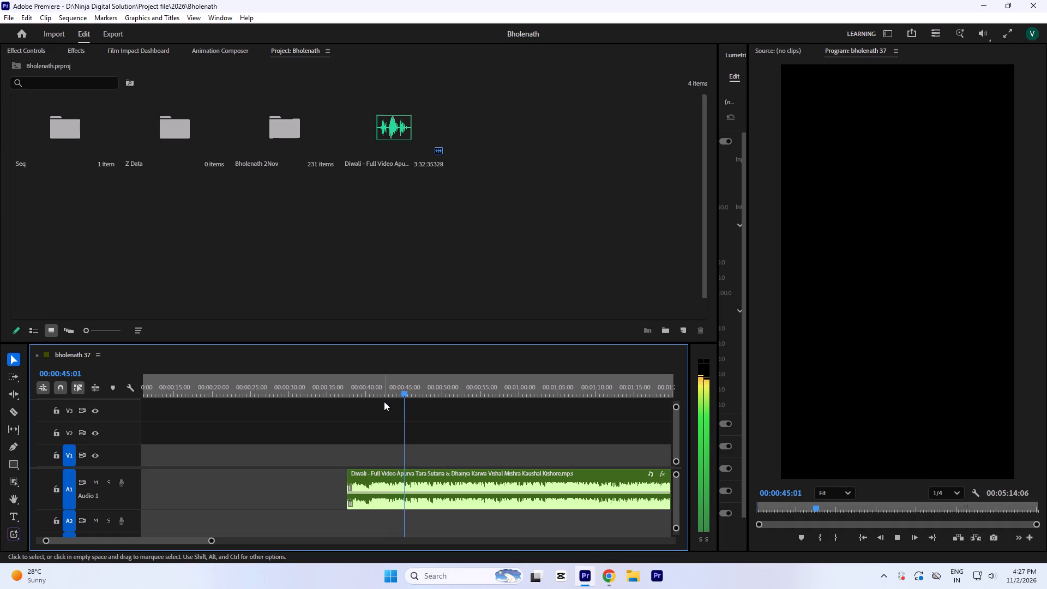
pyautogui.click(390, 374)
pyautogui.click(375, 378)
pyautogui.press('space')
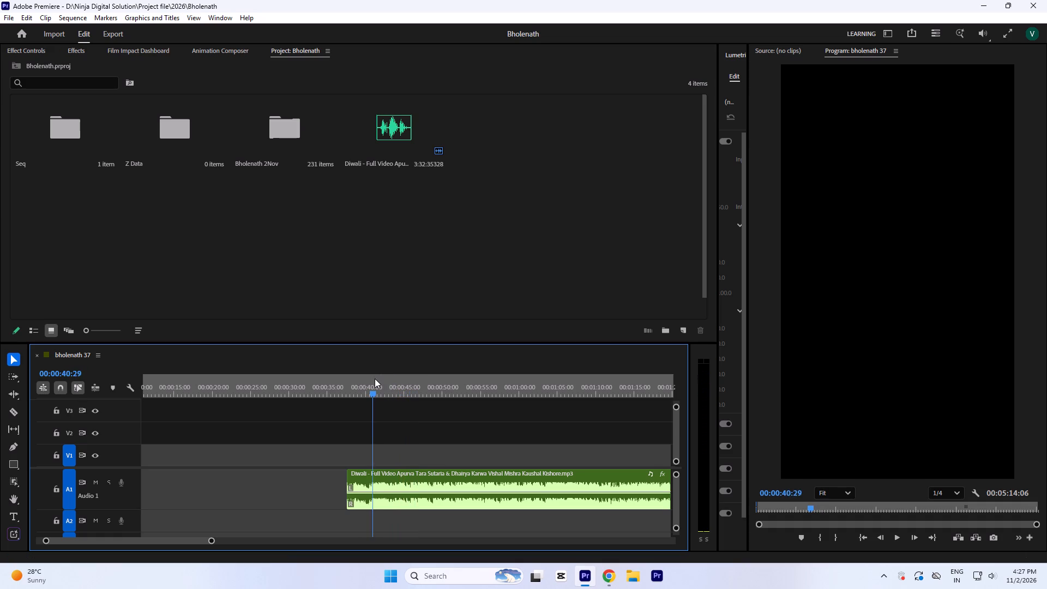
pyautogui.press('=')
pyautogui.press('=')
pyautogui.press('=')
pyautogui.press('-')
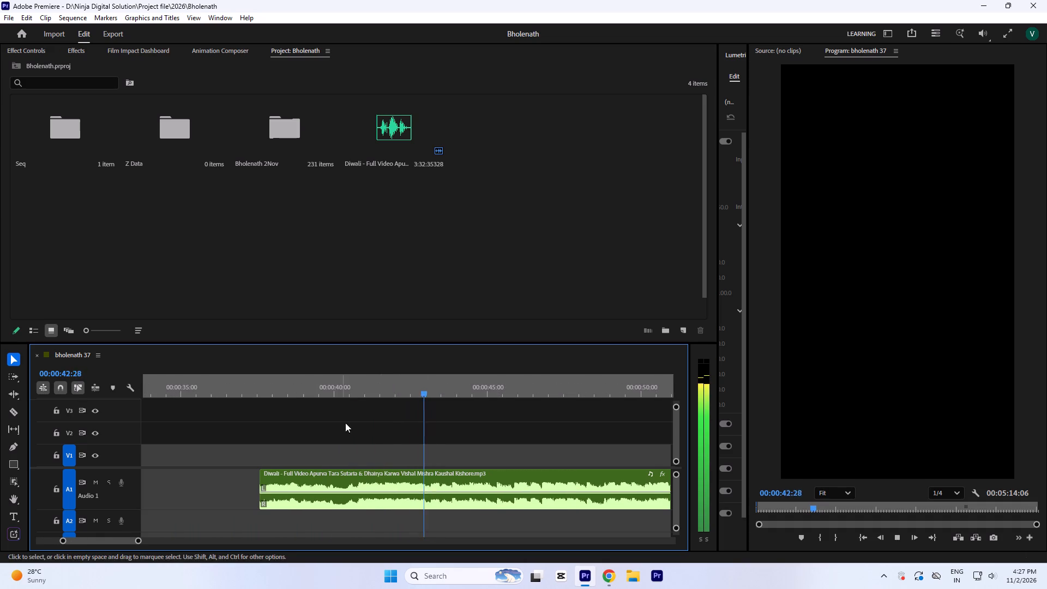
pyautogui.press('-')
pyautogui.moveTo(453, 382); pyautogui.dragTo(458, 384)
pyautogui.press('space')
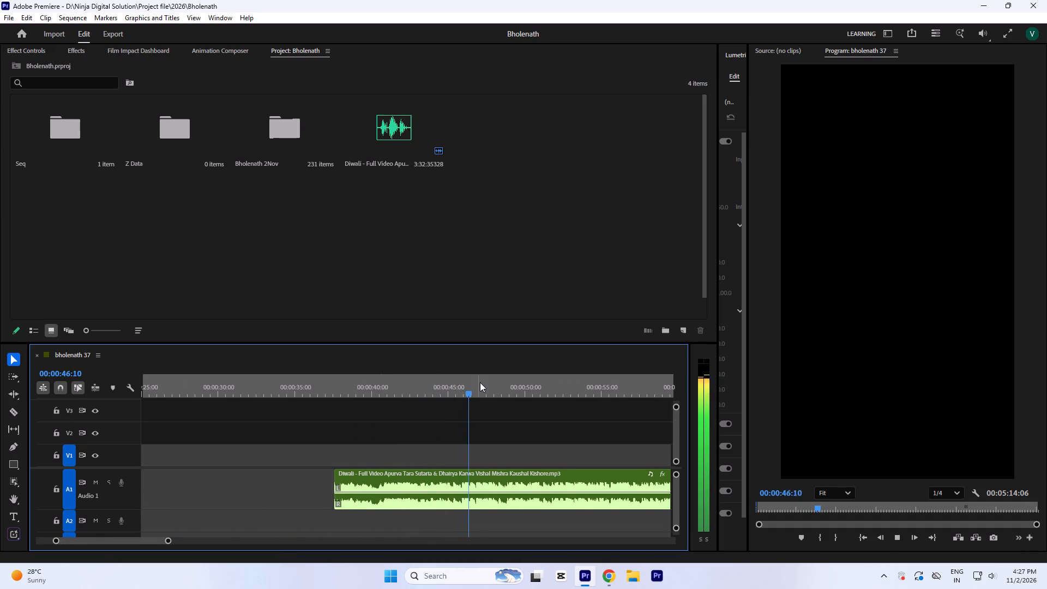
pyautogui.click(480, 382)
pyautogui.press('space')
pyautogui.click(435, 391)
pyautogui.press('space')
pyautogui.press('=')
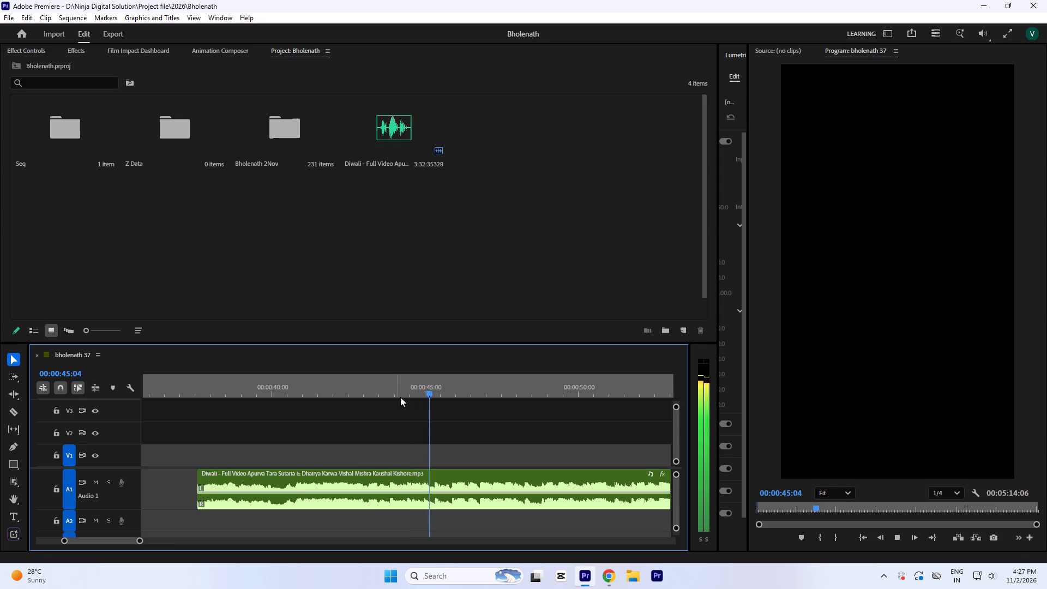
pyautogui.press('-')
pyautogui.click(385, 383)
pyautogui.press('space')
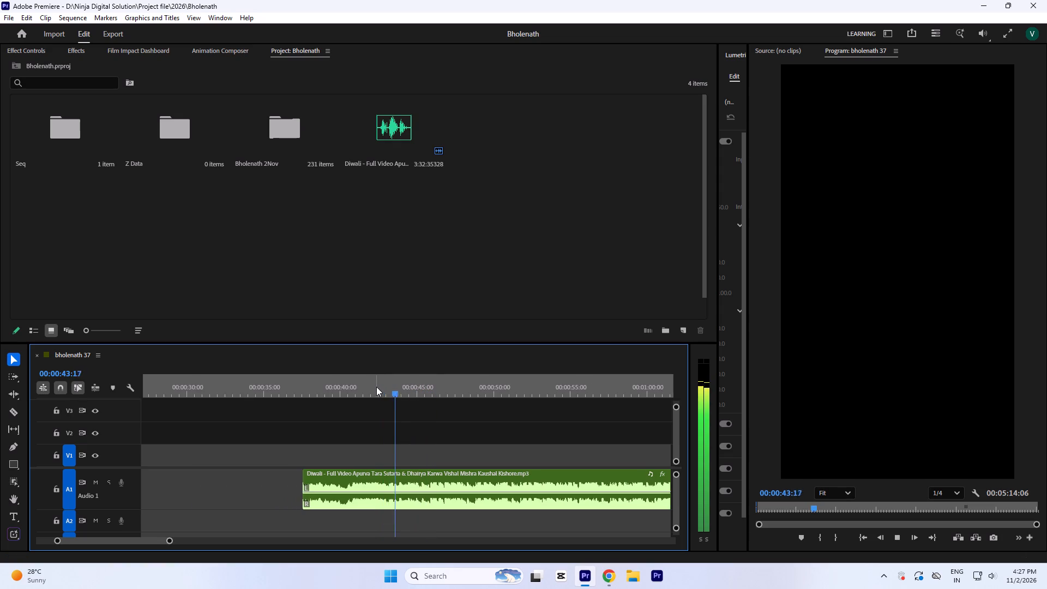
pyautogui.press('space')
pyautogui.click(386, 377)
pyautogui.press('space')
pyautogui.write('=')
pyautogui.press('space')
pyautogui.moveTo(398, 379); pyautogui.dragTo(387, 389)
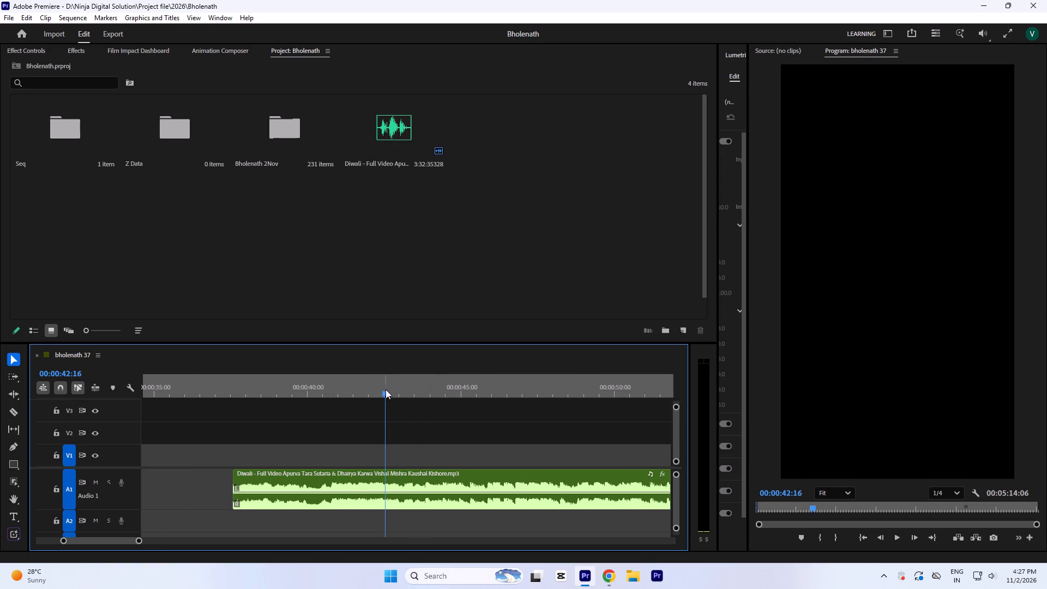
pyautogui.press('space')
pyautogui.press('space')
pyautogui.moveTo(373, 389); pyautogui.dragTo(367, 393)
pyautogui.press('space')
pyautogui.press('=')
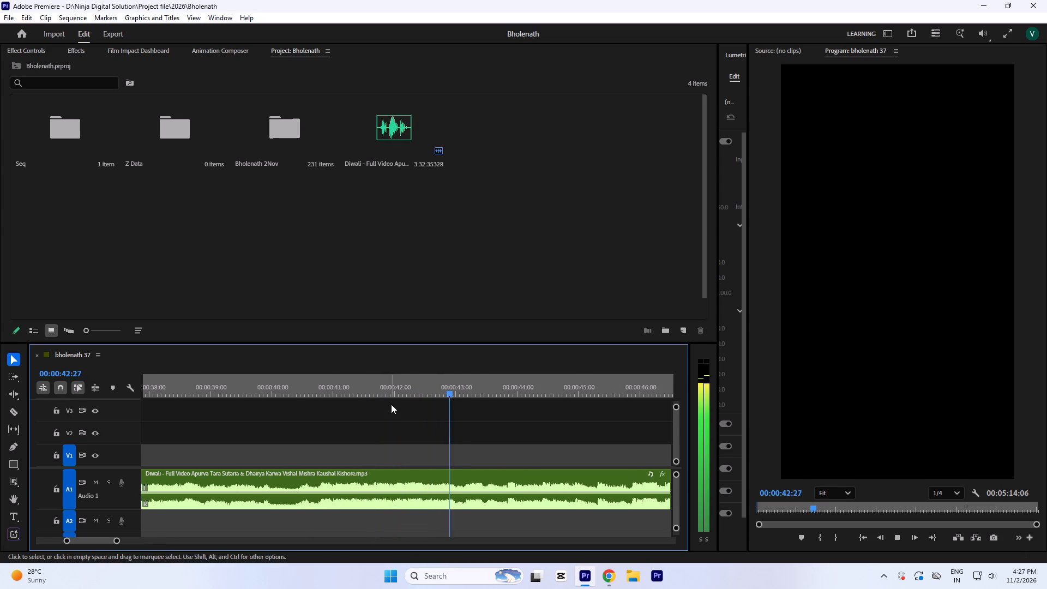
pyautogui.press('space')
pyautogui.click(330, 392)
pyautogui.press('space')
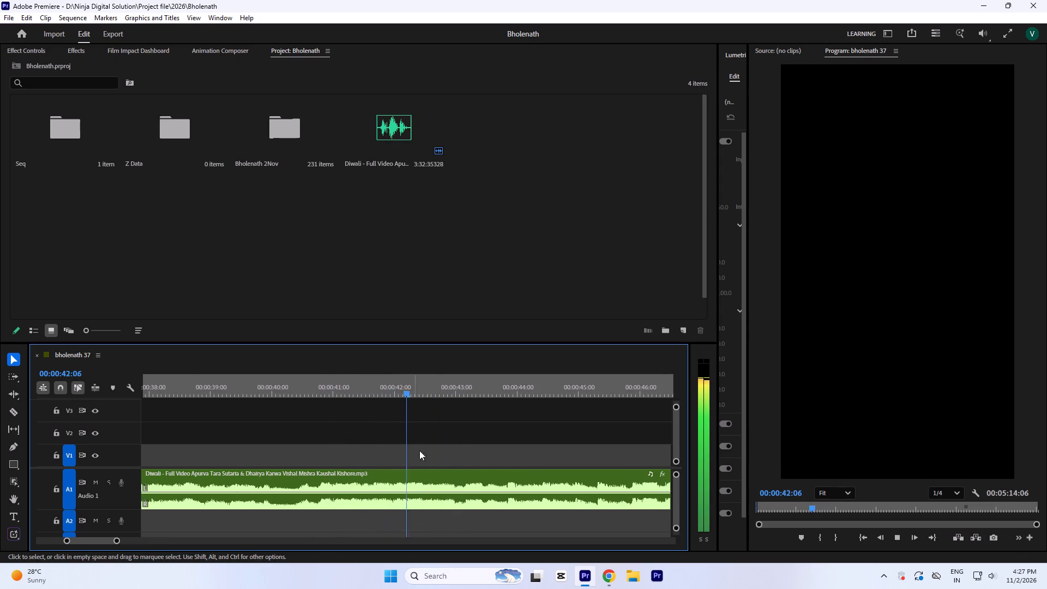
pyautogui.click(425, 392)
pyautogui.press('space')
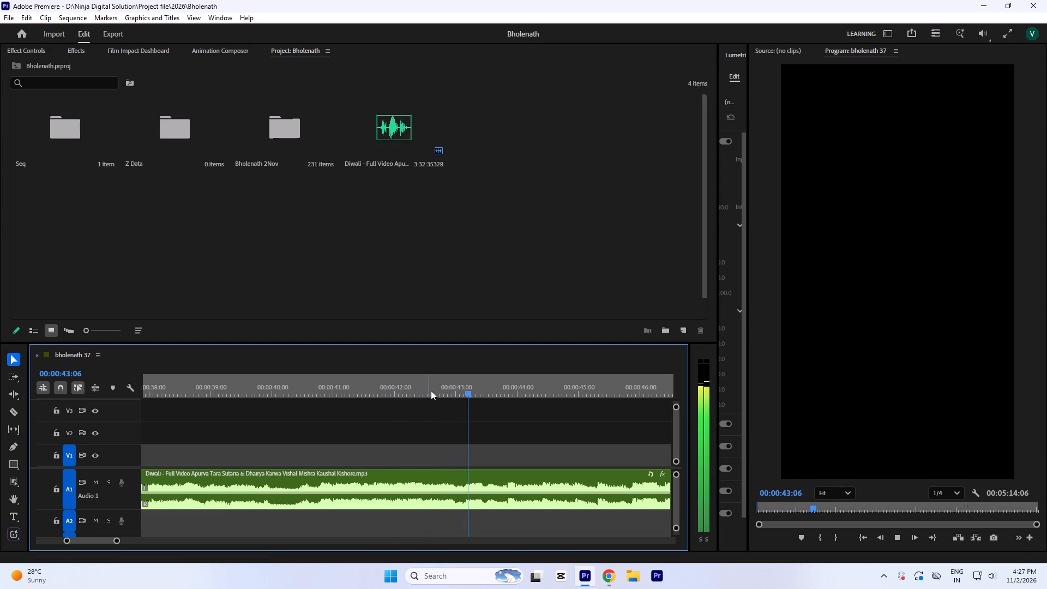
pyautogui.press('space')
# Trim the start of the Diwali music clip on track A1 to the playhead at 00:00:43:00.
pyautogui.click(461, 382)
pyautogui.press('=')
pyautogui.press('=')
pyautogui.press('=')
pyautogui.moveTo(376, 379); pyautogui.dragTo(372, 387)
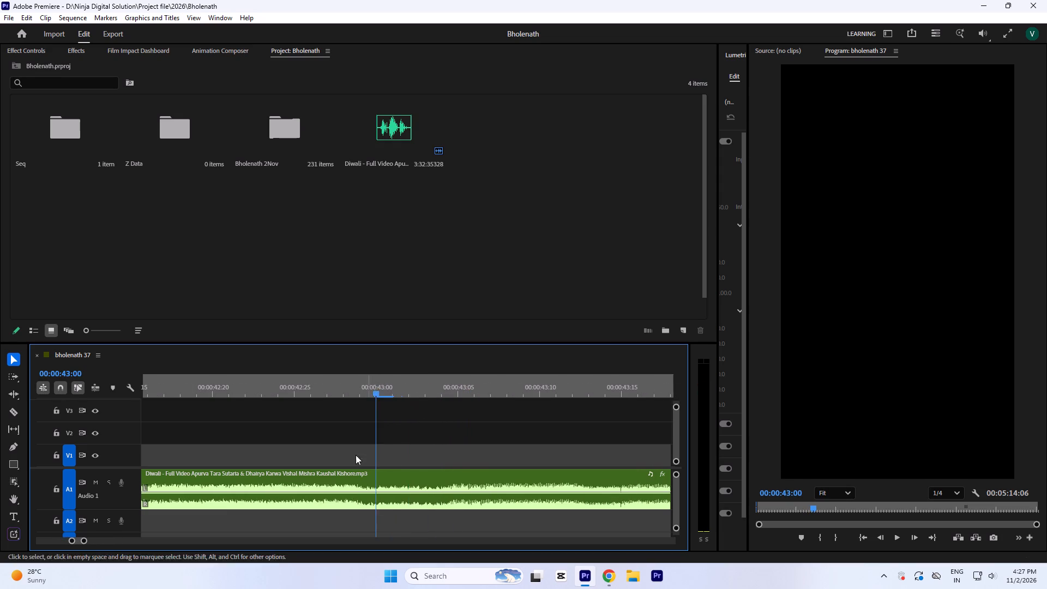
pyautogui.press('-')
pyautogui.press('-')
pyautogui.press('-')
pyautogui.press('-')
pyautogui.moveTo(238, 472); pyautogui.dragTo(410, 485)
# Play the trimmed Diwali music clip from its new start to check the opening.
pyautogui.press('space')
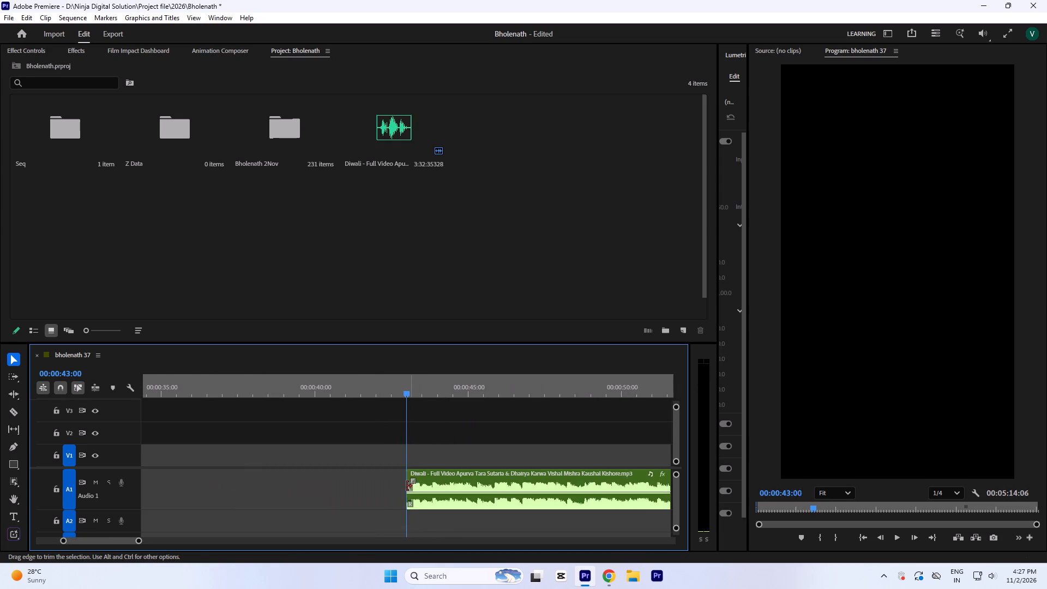
pyautogui.press('-')
pyautogui.press('-')
pyautogui.press('-')
pyautogui.press('-')
pyautogui.press('=')
pyautogui.press('=')
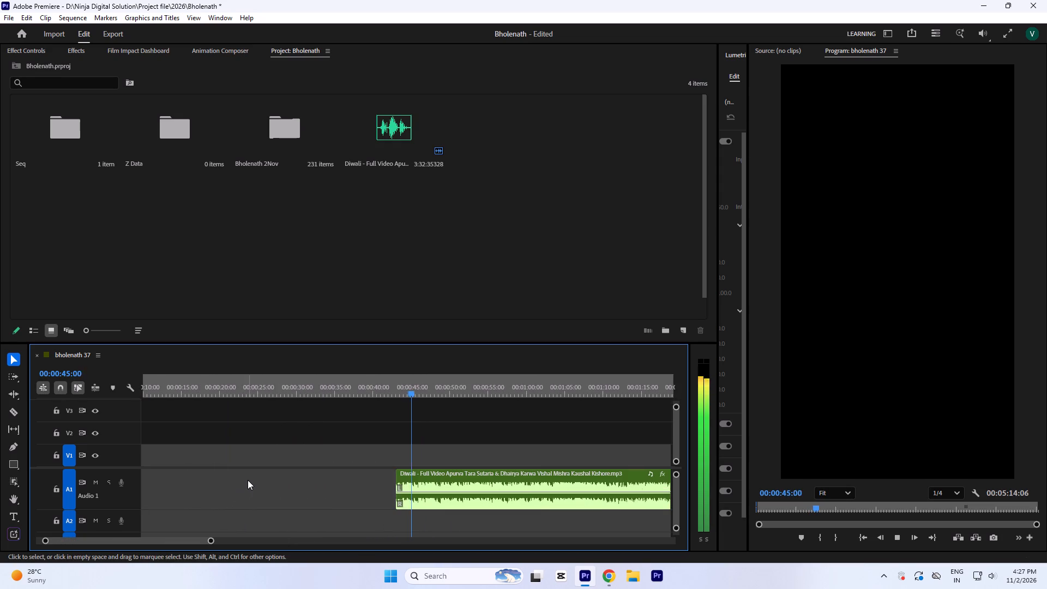
pyautogui.press('-')
pyautogui.press('=')
pyautogui.press('=')
pyautogui.press('-')
pyautogui.press('-')
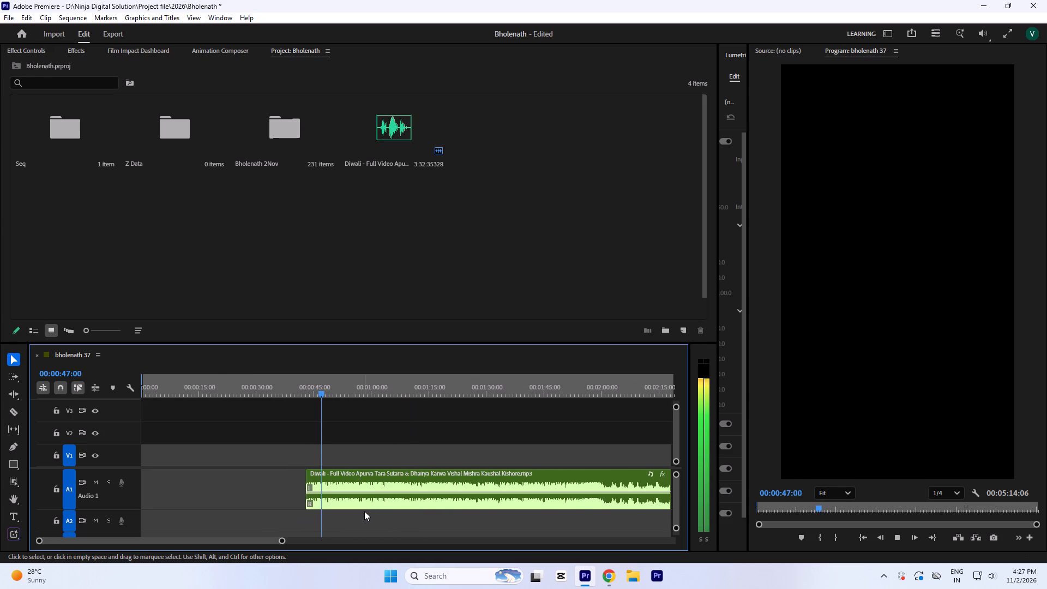
# Move the trimmed Diwali music clip to the beginning of the sequence on track A1 and save the project.
pyautogui.moveTo(398, 503); pyautogui.dragTo(218, 502)
pyautogui.hotkey('ctrl', 's')
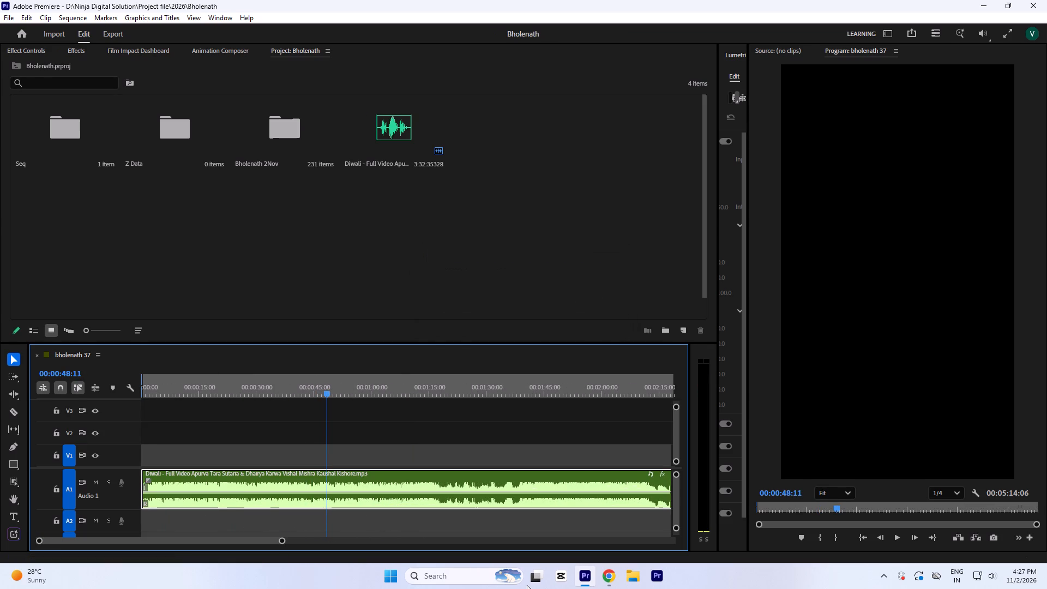
# Switch to ChatGPT in Chrome and download the generated Diwali Hampers sticker image.
pyautogui.click(605, 572)
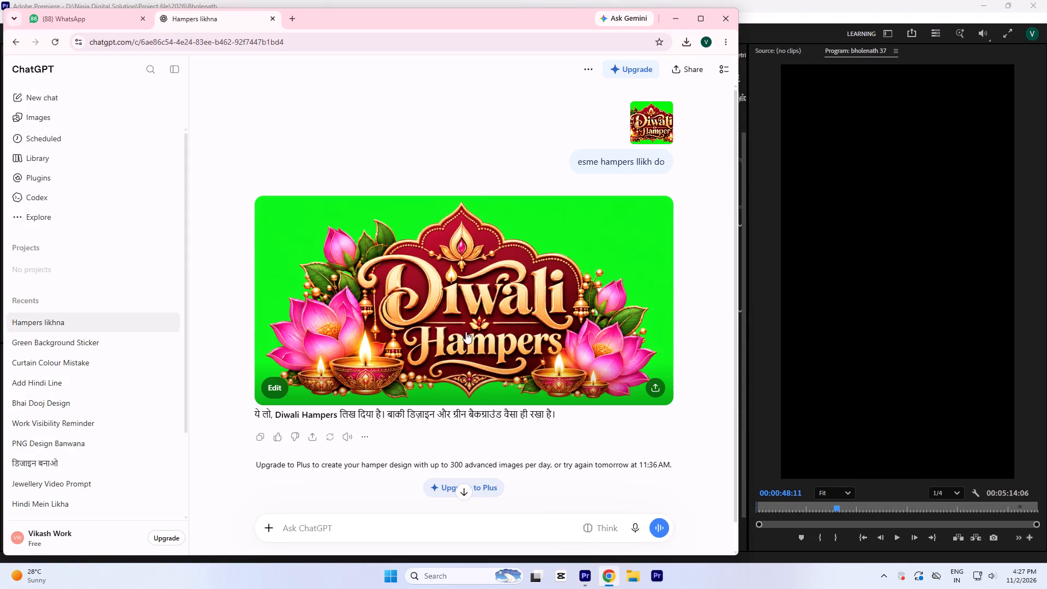
pyautogui.click(462, 329)
pyautogui.click(556, 73)
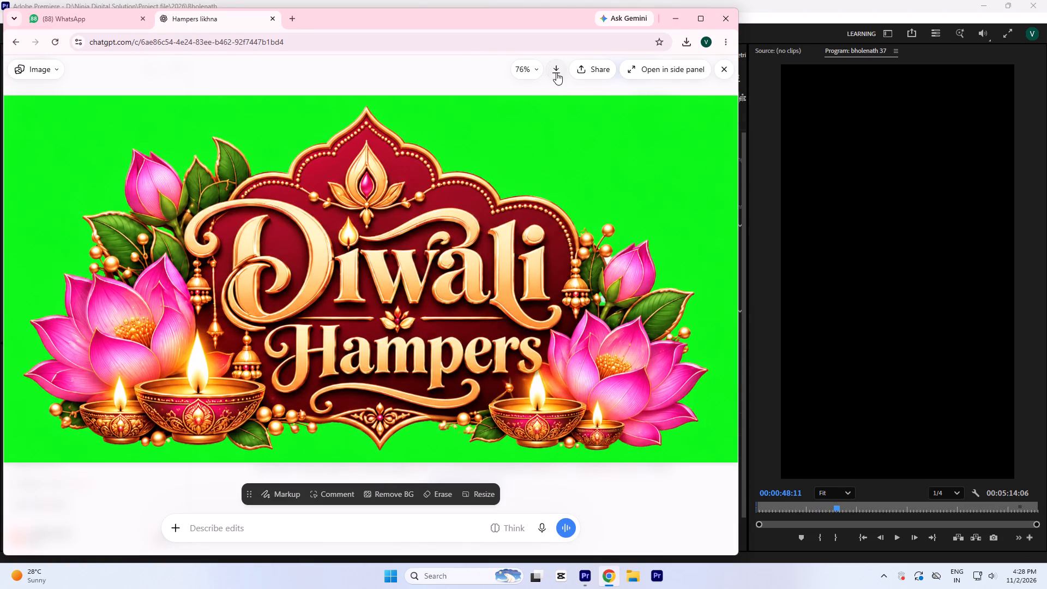
# Bring the downloaded Diwali Hampers image into the Premiere sequence on track V3 at about 00:00:34.
pyautogui.moveTo(585, 73); pyautogui.dragTo(582, 568)
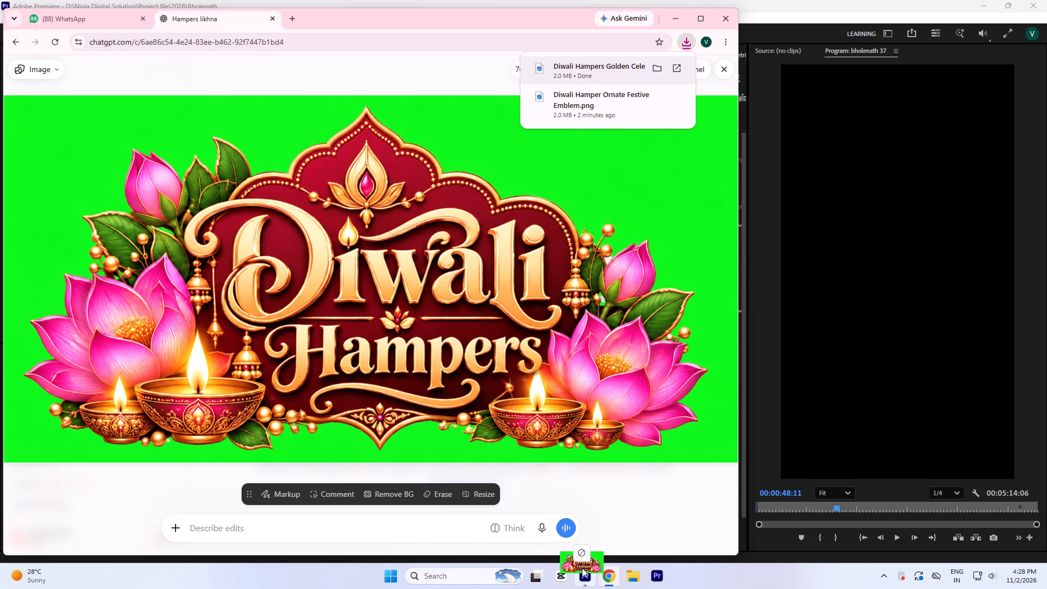
pyautogui.moveTo(582, 568); pyautogui.dragTo(272, 416)
# Open the Bholenath 2Nov bin in the project.
pyautogui.doubleClick(275, 140)
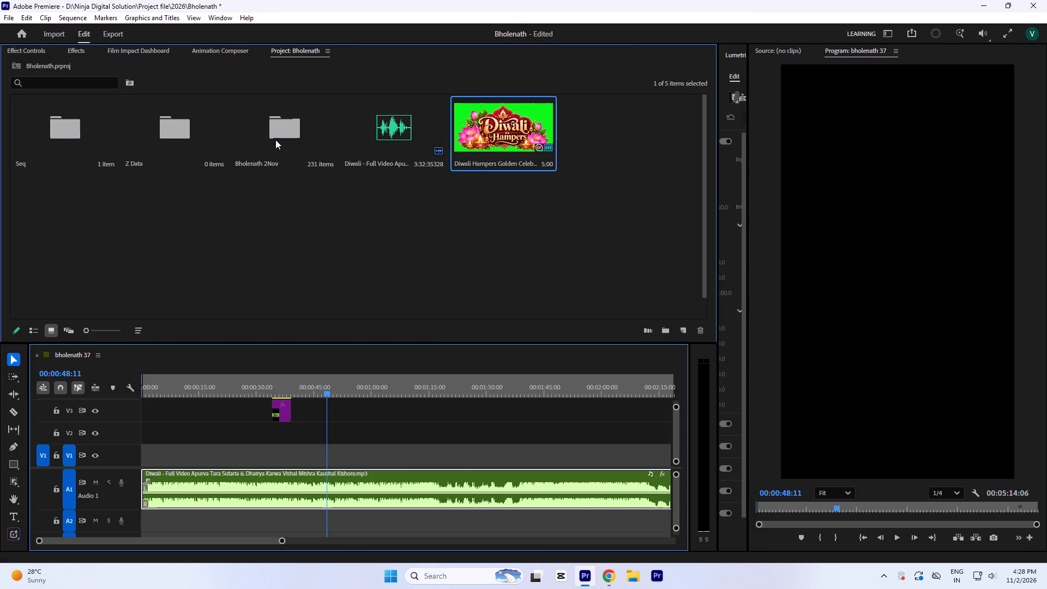
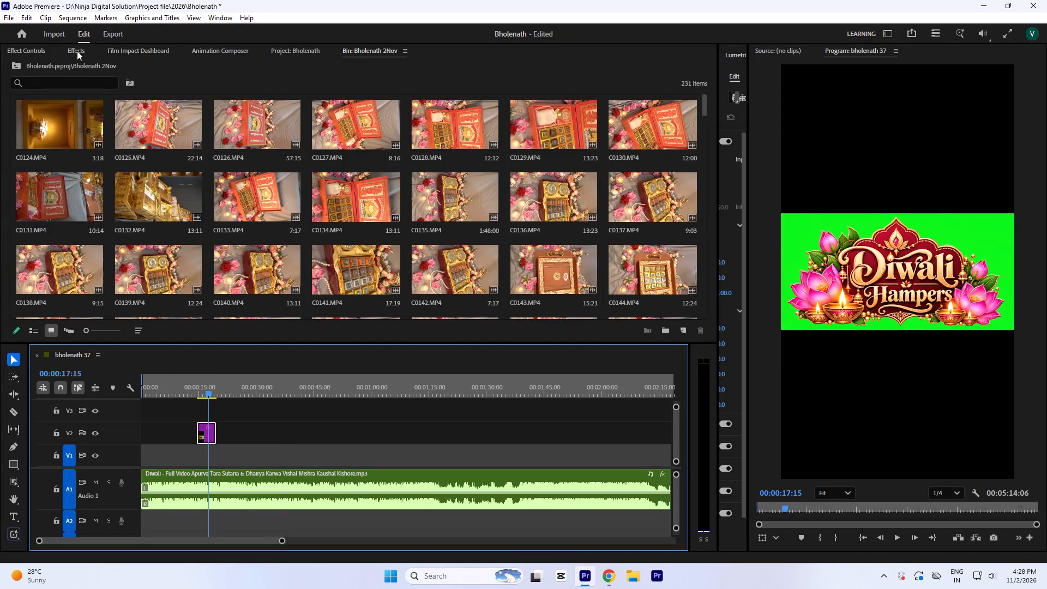
# Apply the Ultra Key effect to the Diwali Hampers sticker on track V2 and key out its green background.
pyautogui.click(63, 67)
pyautogui.write('ultr')
pyautogui.doubleClick(75, 168)
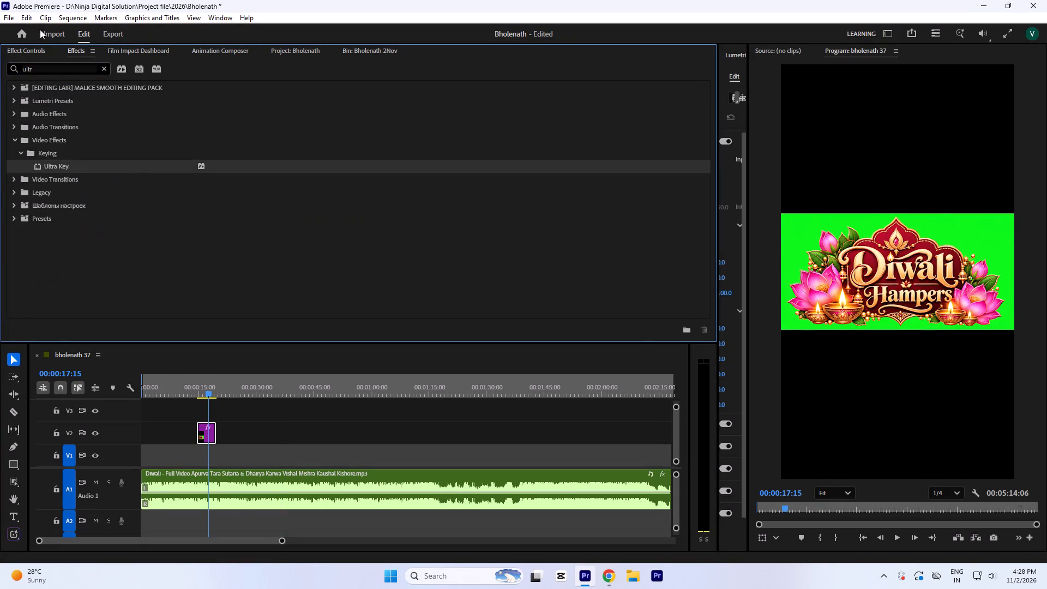
pyautogui.click(43, 47)
pyautogui.scroll(-5, 125, 230)
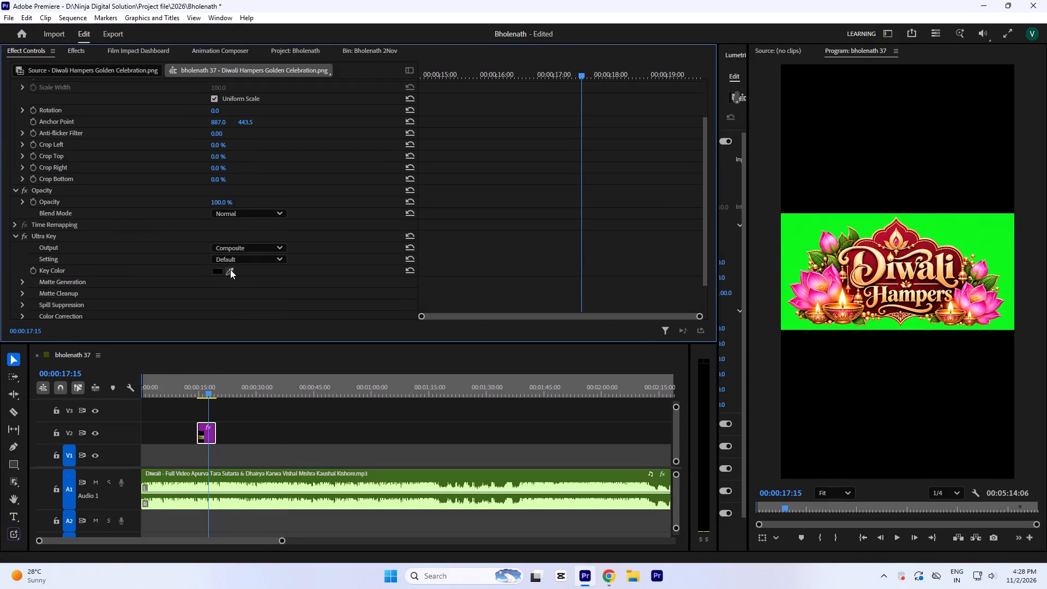
pyautogui.click(230, 269)
pyautogui.click(791, 233)
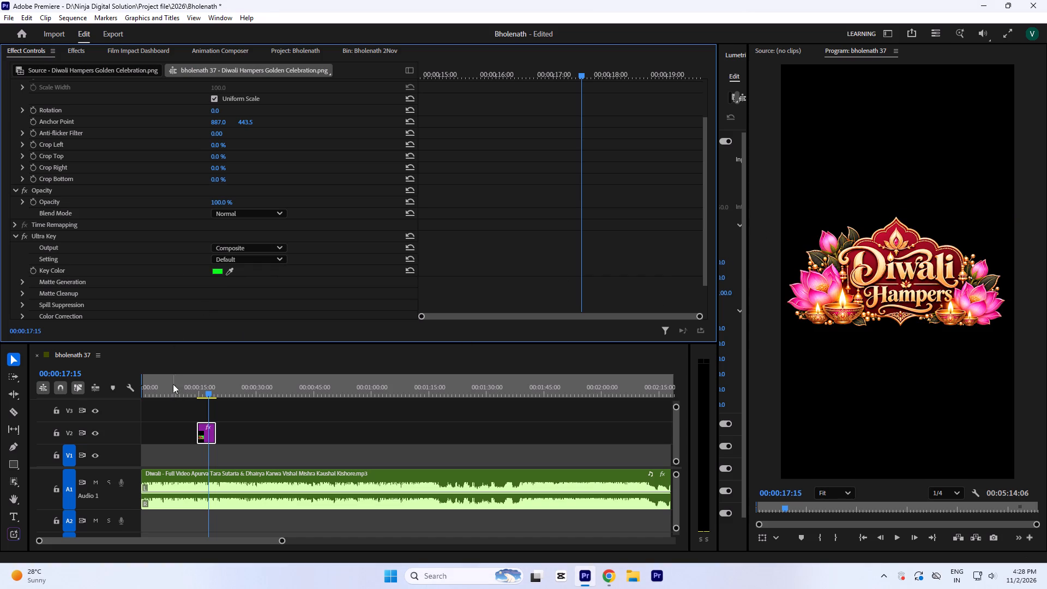
# Return to the Bholenath 2Nov bin and preview clips C0125, C0131 and C0130 as hamper footage candidates.
pyautogui.click(359, 51)
pyautogui.scroll(7, 307, 278)
pyautogui.doubleClick(151, 125)
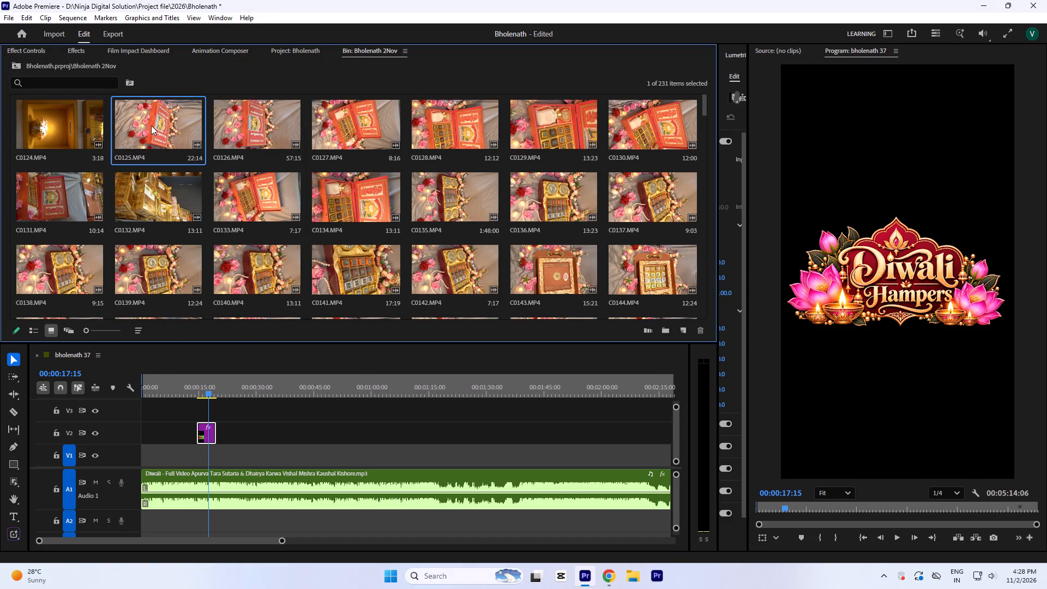
pyautogui.press('space')
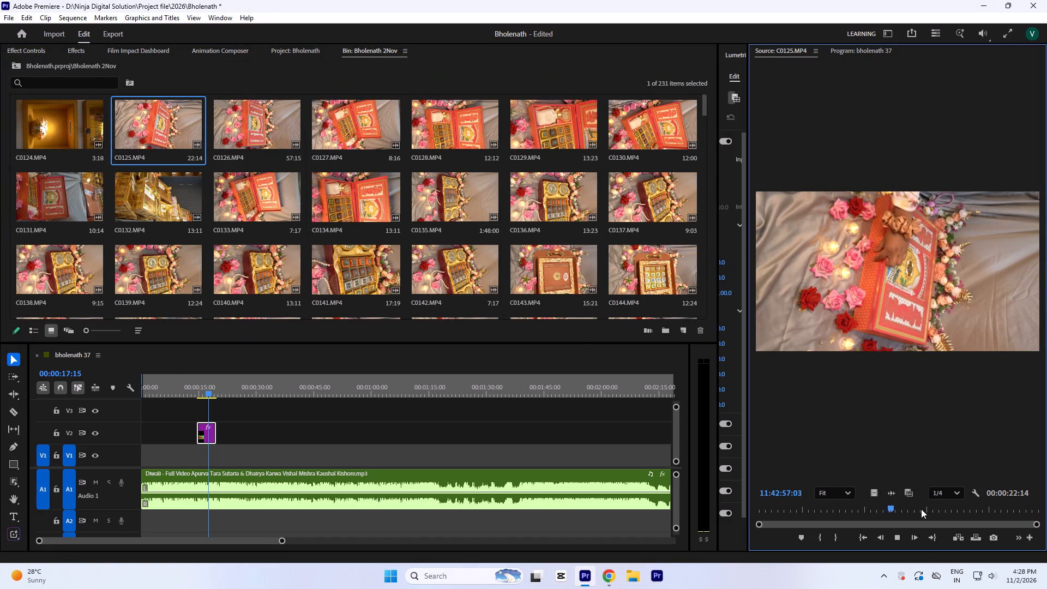
pyautogui.moveTo(903, 514); pyautogui.dragTo(986, 525)
pyautogui.press('space')
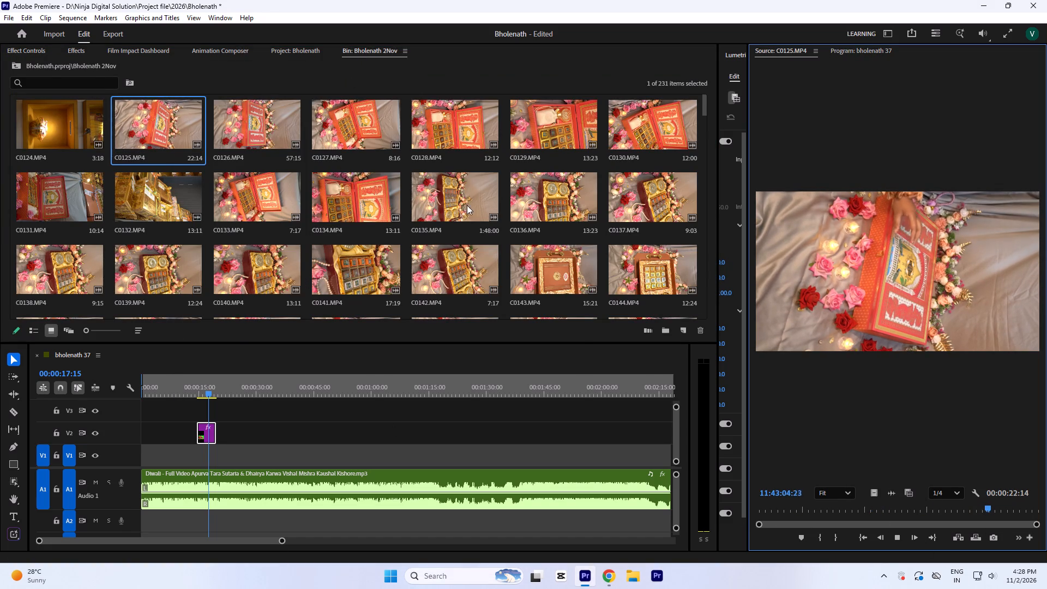
pyautogui.scroll(2, 422, 134)
pyautogui.scroll(-1, 334, 221)
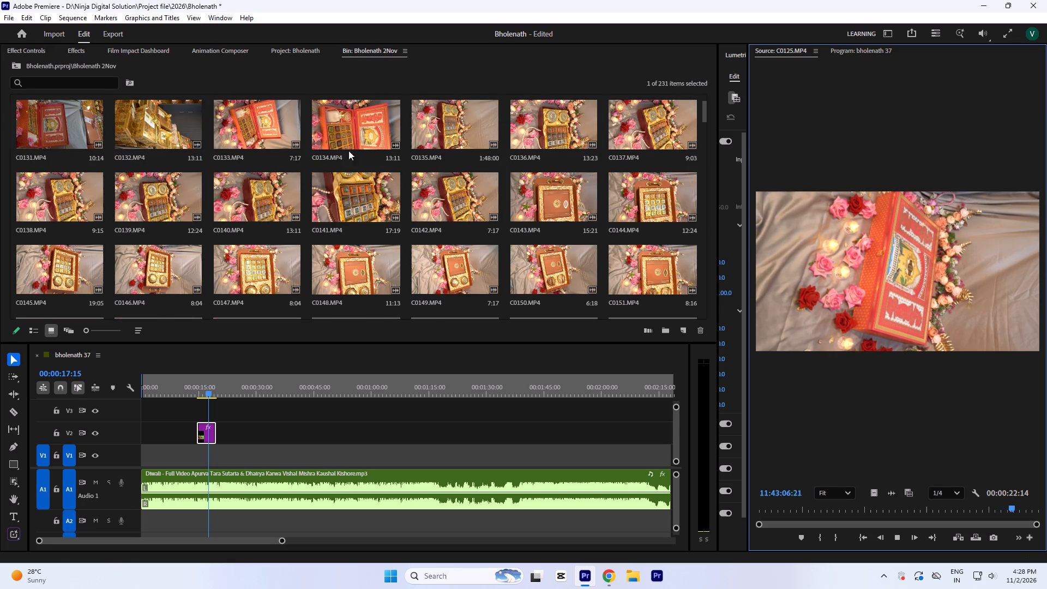
pyautogui.scroll(3, 152, 216)
pyautogui.doubleClick(39, 190)
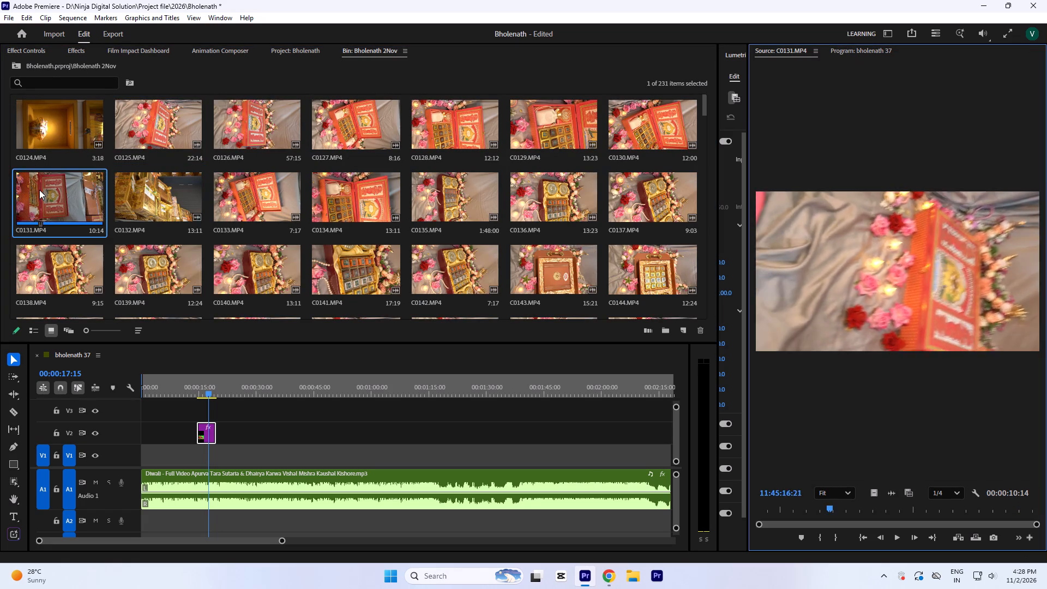
pyautogui.press('space')
pyautogui.doubleClick(654, 147)
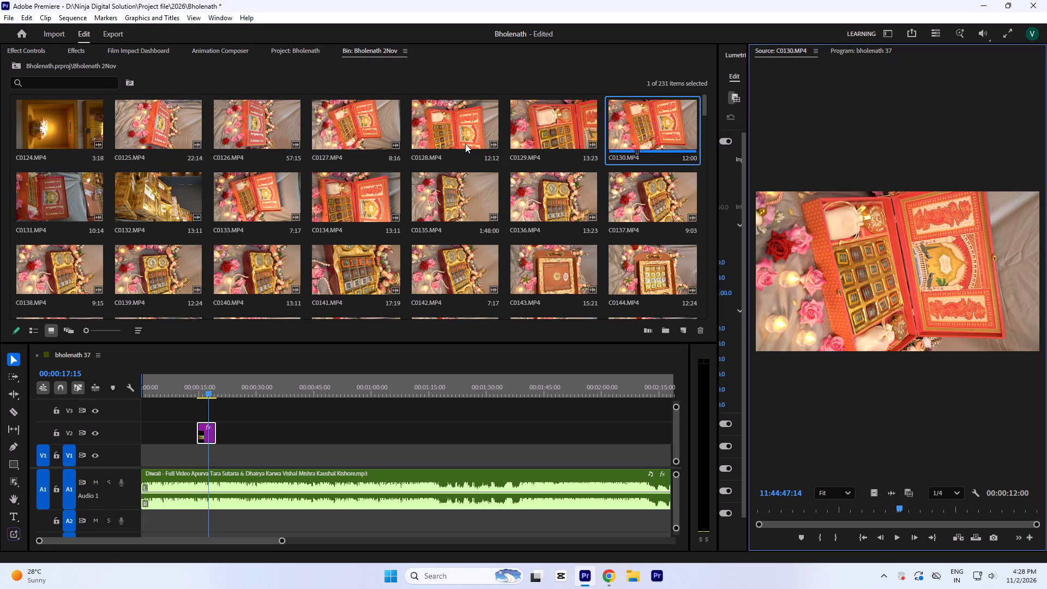
pyautogui.press('space')
pyautogui.moveTo(917, 511); pyautogui.dragTo(1001, 524)
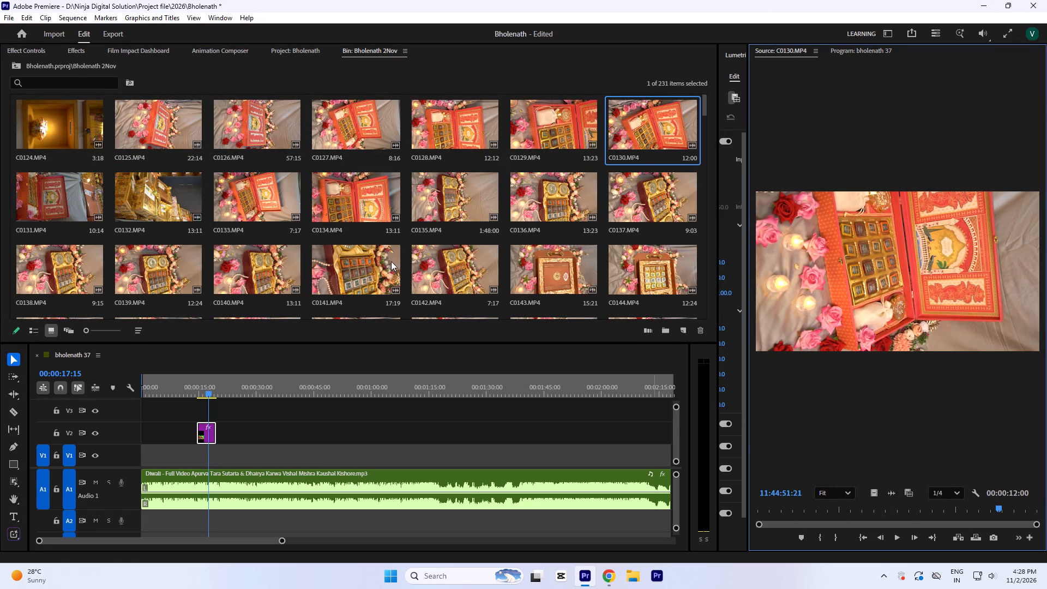
# Preview clips C0141 and C0158, scrubbing through C0158 to examine the opened purple hamper box.
pyautogui.scroll(-1, 396, 235)
pyautogui.scroll(-1, 333, 241)
pyautogui.scroll(1, 333, 241)
pyautogui.doubleClick(354, 212)
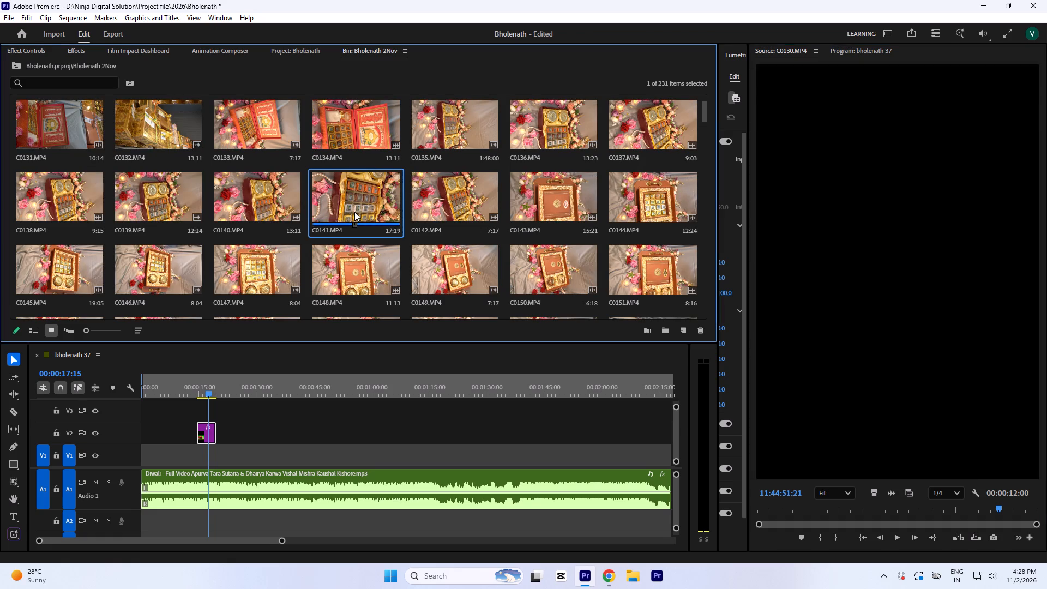
pyautogui.press('space')
pyautogui.scroll(-1, 340, 221)
pyautogui.scroll(-1, 477, 223)
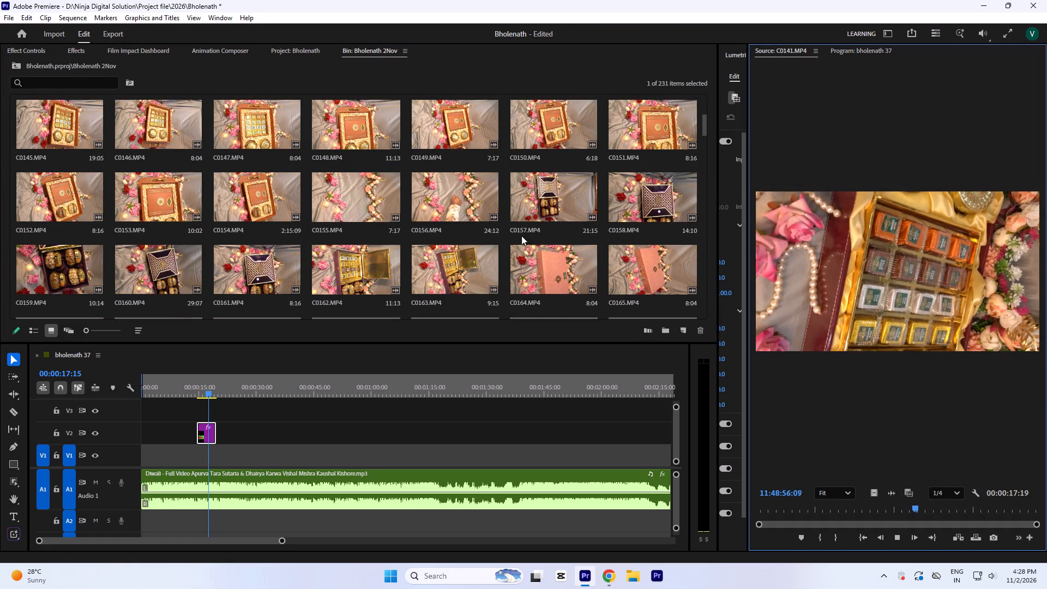
pyautogui.doubleClick(633, 205)
pyautogui.press('space')
pyautogui.moveTo(829, 512); pyautogui.dragTo(820, 514)
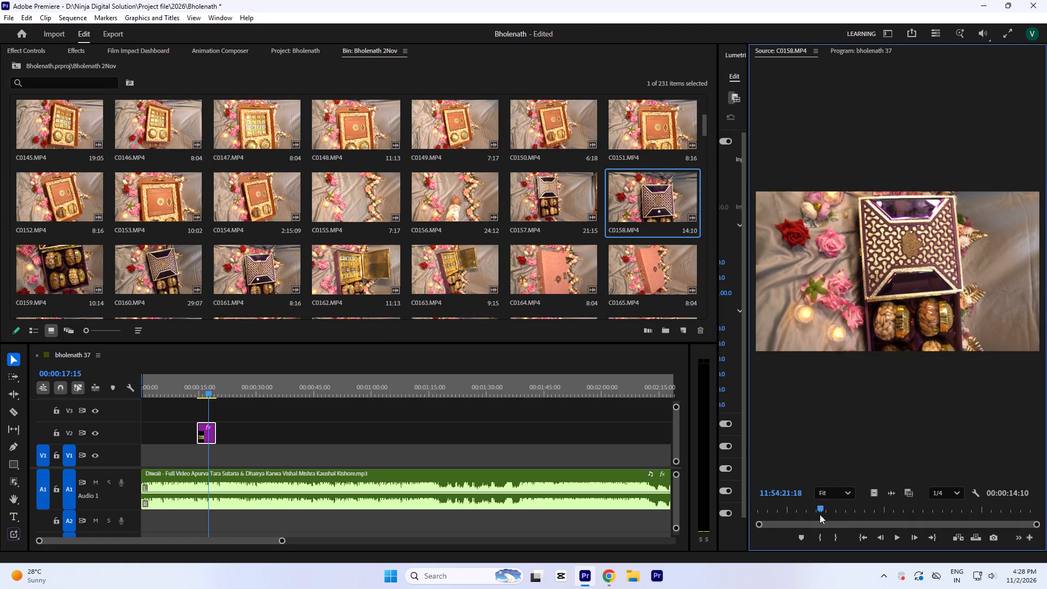
pyautogui.moveTo(820, 514); pyautogui.dragTo(934, 550)
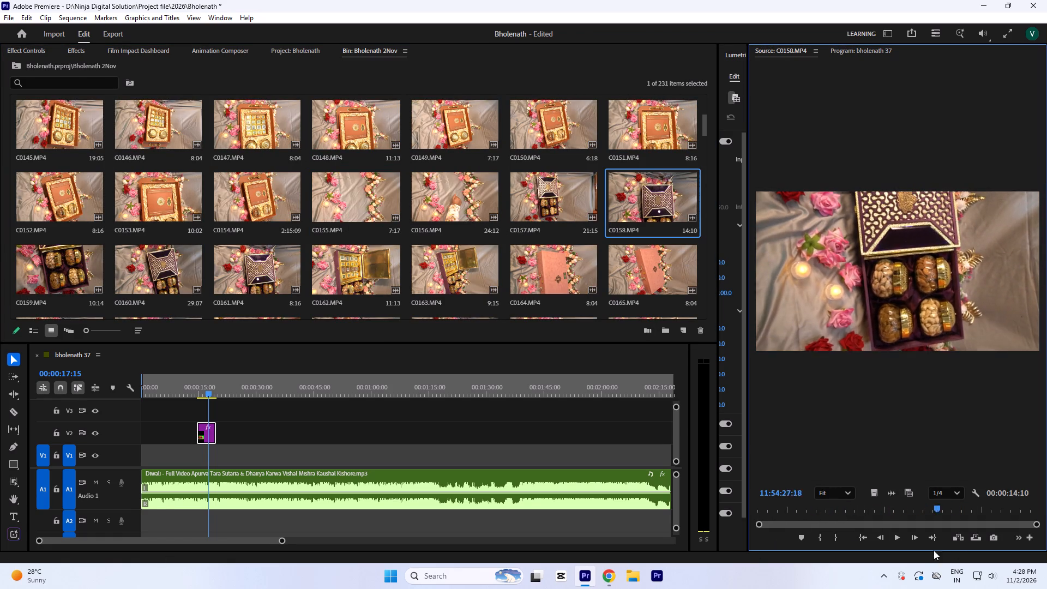
pyautogui.moveTo(934, 550); pyautogui.dragTo(811, 543)
# Preview clips C0164, C0162 and C0179, scrubbing through C0179 to examine the white decorated box.
pyautogui.scroll(-1, 417, 221)
pyautogui.doubleClick(533, 201)
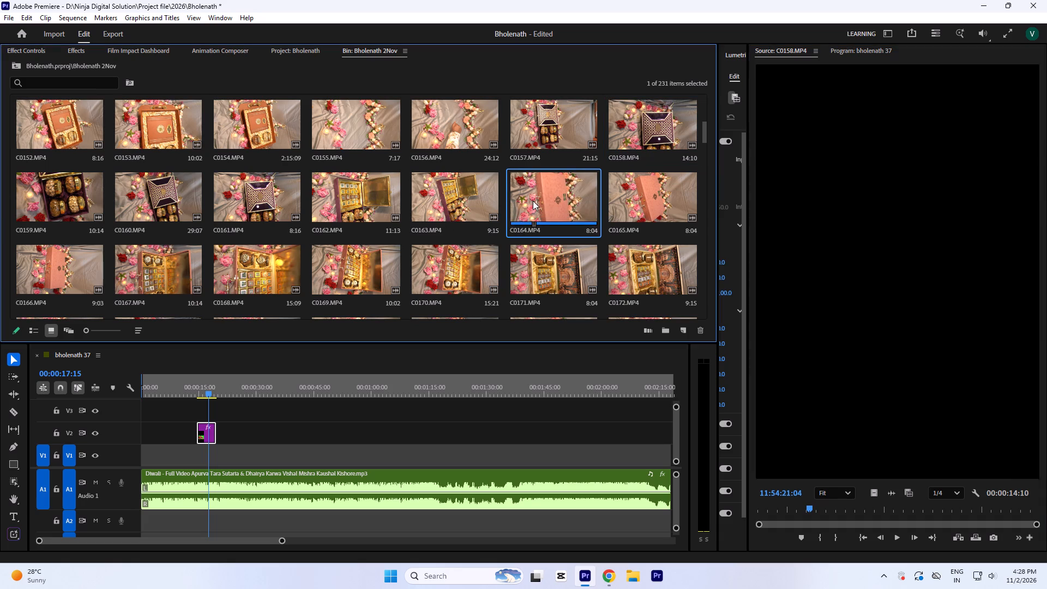
pyautogui.press('space')
pyautogui.doubleClick(347, 196)
pyautogui.press('space')
pyautogui.scroll(-1, 344, 196)
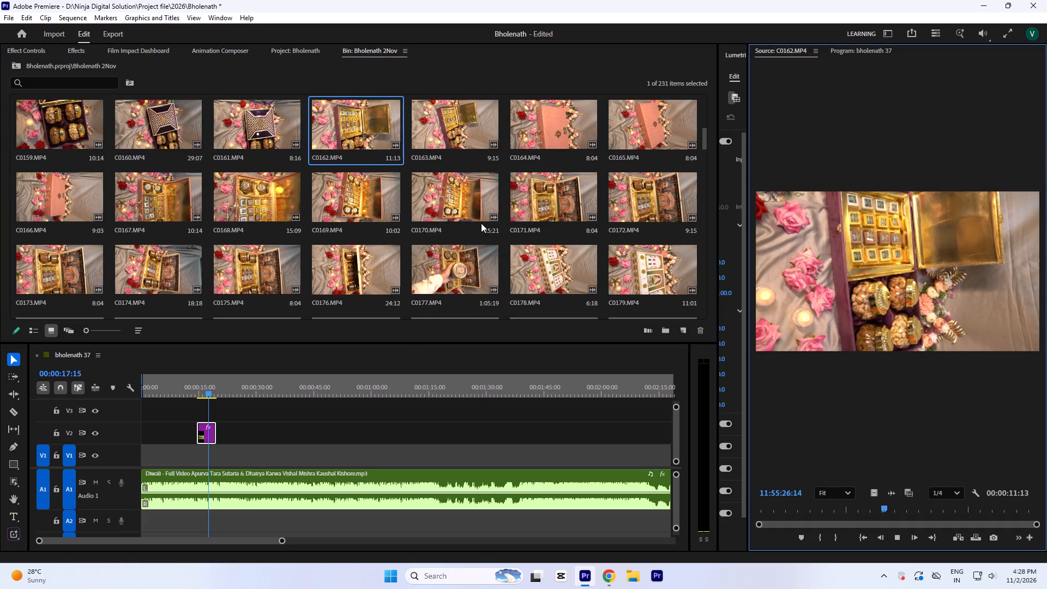
pyautogui.scroll(-1, 456, 229)
pyautogui.doubleClick(647, 194)
pyautogui.press('space')
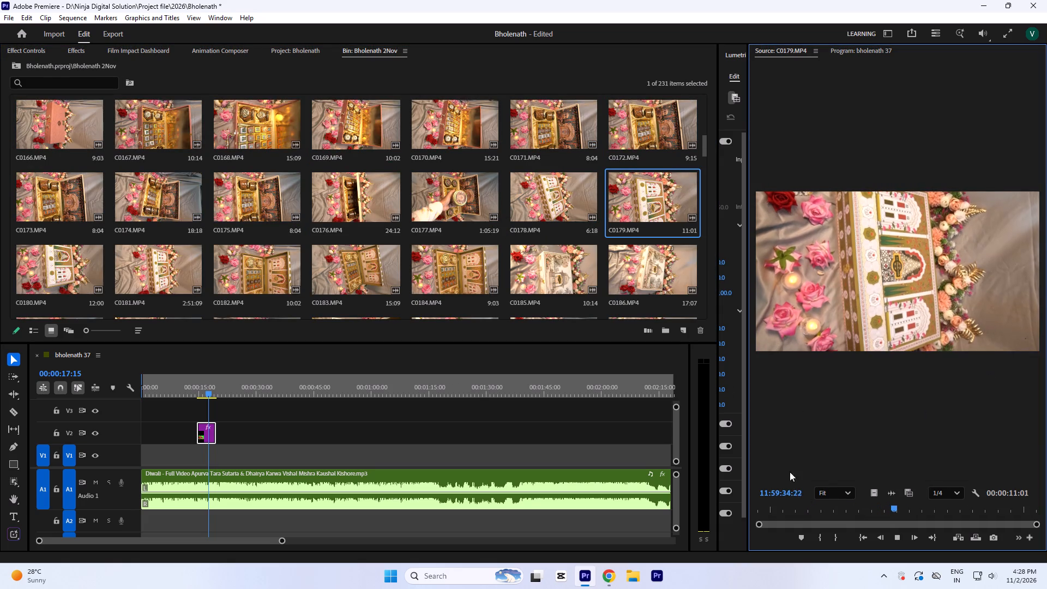
pyautogui.moveTo(901, 511); pyautogui.dragTo(978, 528)
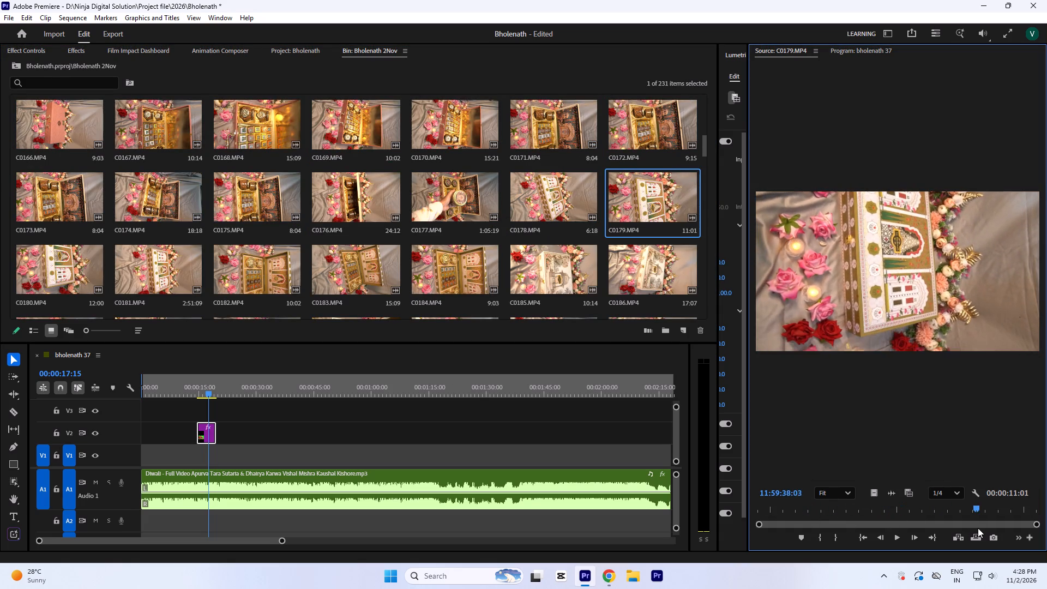
pyautogui.moveTo(978, 528); pyautogui.dragTo(895, 544)
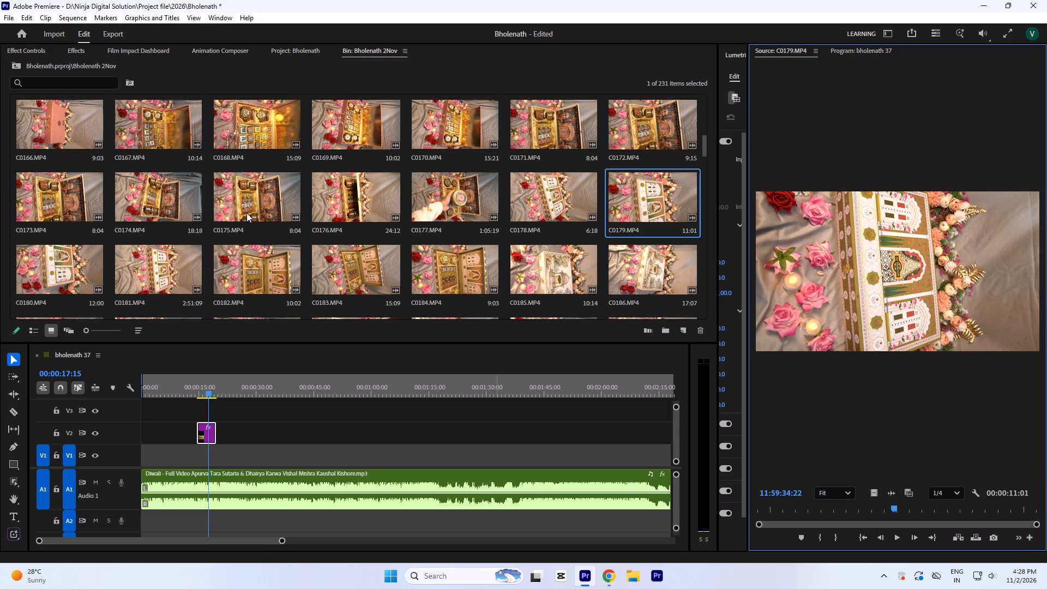
# Browse further hamper clips in the bin and scrub through C0218 to examine the red patterned box.
pyautogui.scroll(-1, 251, 207)
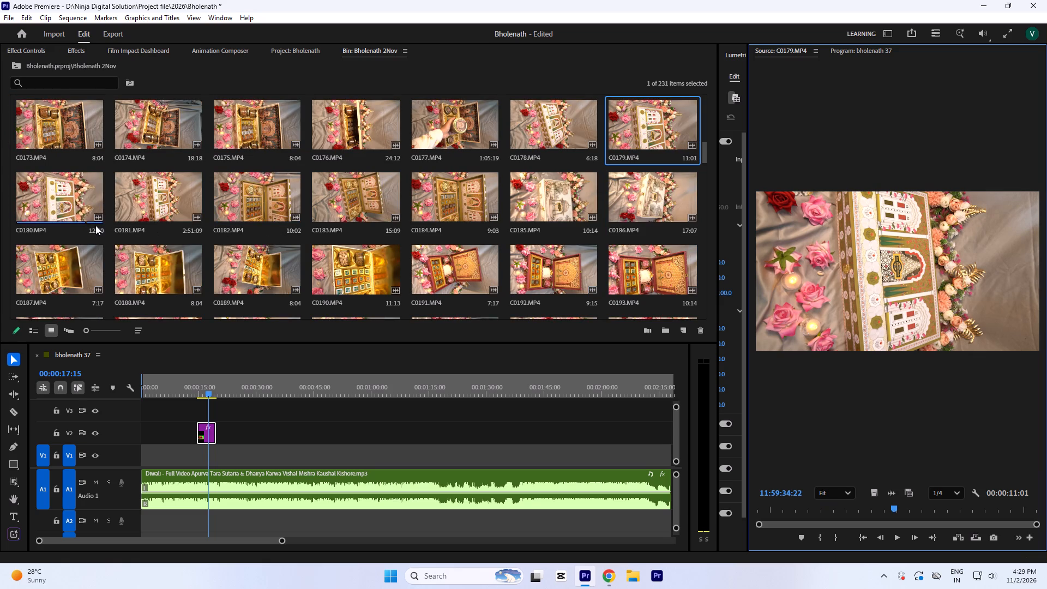
pyautogui.scroll(2, 279, 225)
pyautogui.scroll(-1, 315, 207)
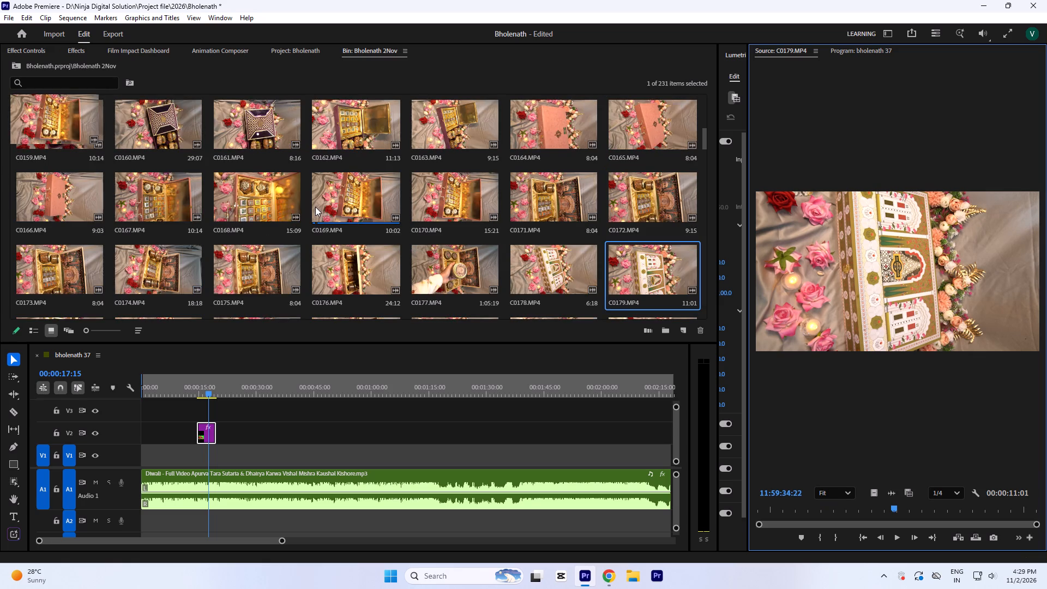
pyautogui.scroll(-3, 331, 216)
pyautogui.scroll(-4, 290, 237)
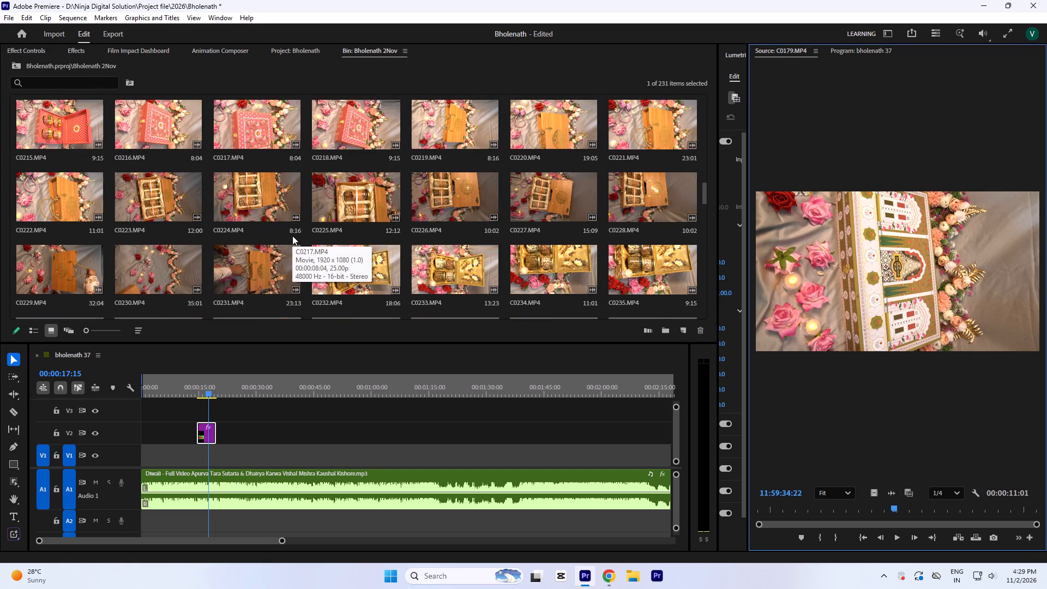
pyautogui.scroll(1, 326, 224)
pyautogui.doubleClick(336, 200)
pyautogui.press('space')
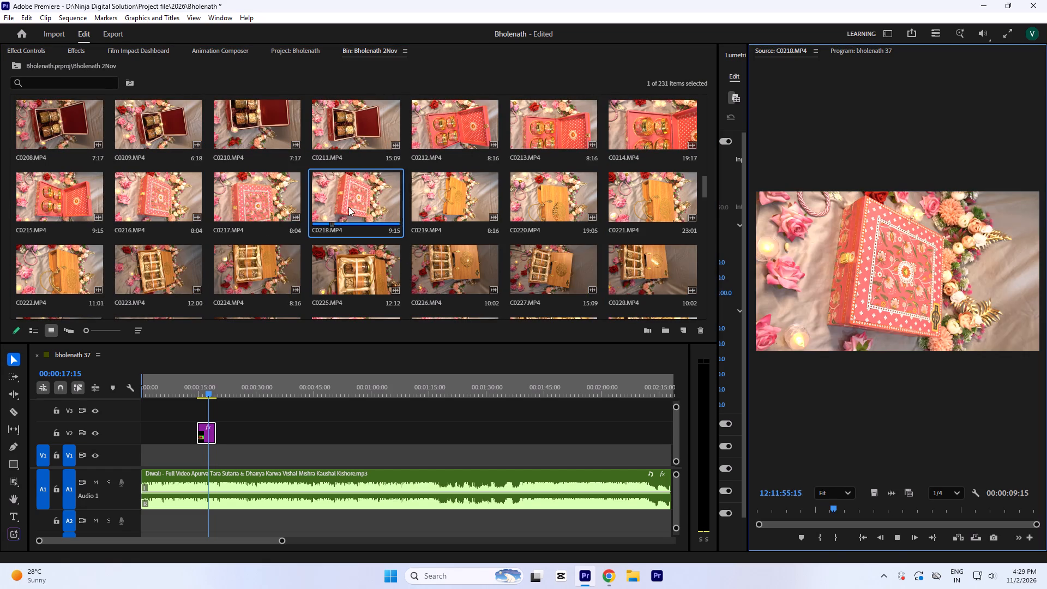
pyautogui.moveTo(855, 514); pyautogui.dragTo(850, 512)
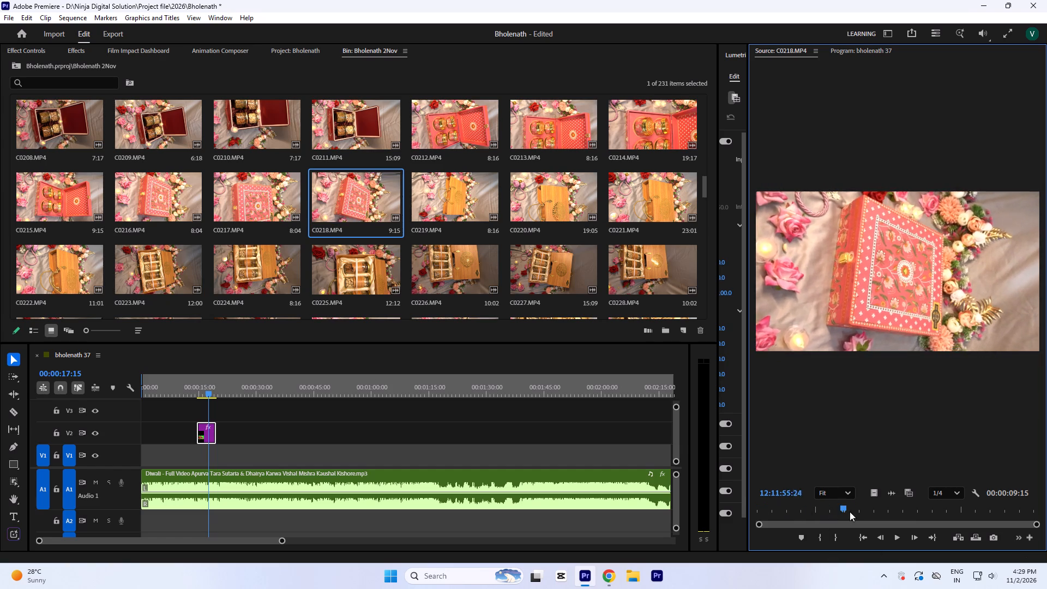
pyautogui.moveTo(850, 512); pyautogui.dragTo(816, 500)
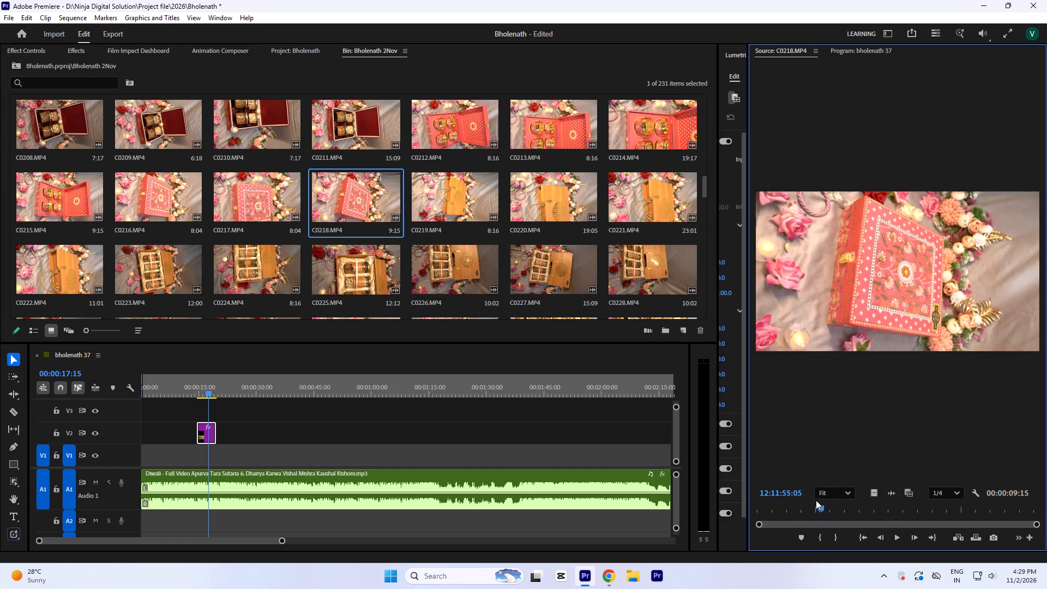
pyautogui.moveTo(816, 500); pyautogui.dragTo(891, 502)
# Browse the rest of the bin down to the shop footage and preview clips C0331 and C0343.
pyautogui.scroll(-4, 470, 251)
pyautogui.scroll(-3, 396, 255)
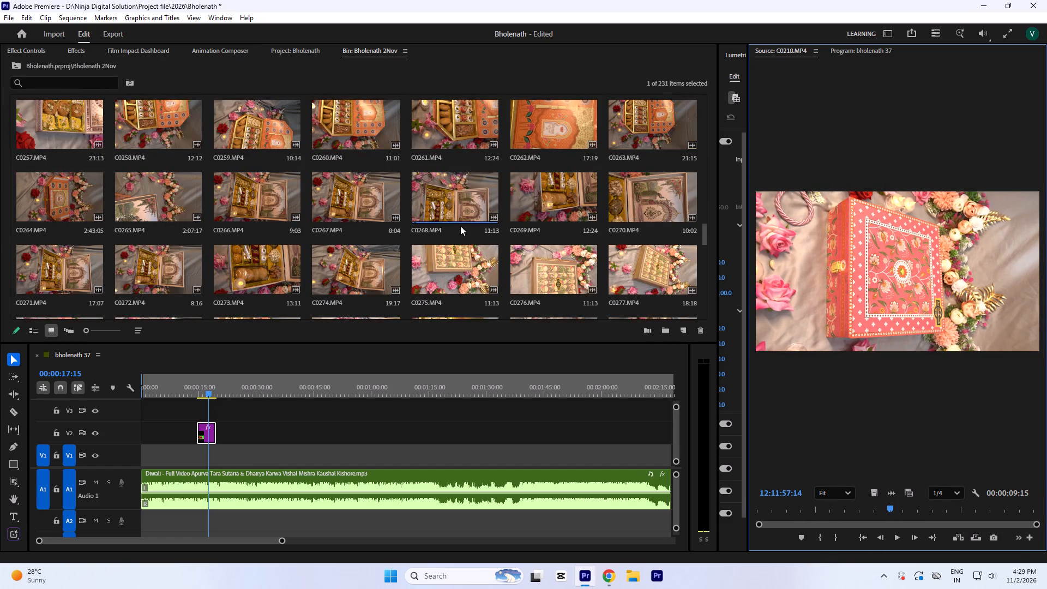
pyautogui.scroll(-2, 460, 226)
pyautogui.scroll(-3, 298, 210)
pyautogui.scroll(-1, 499, 237)
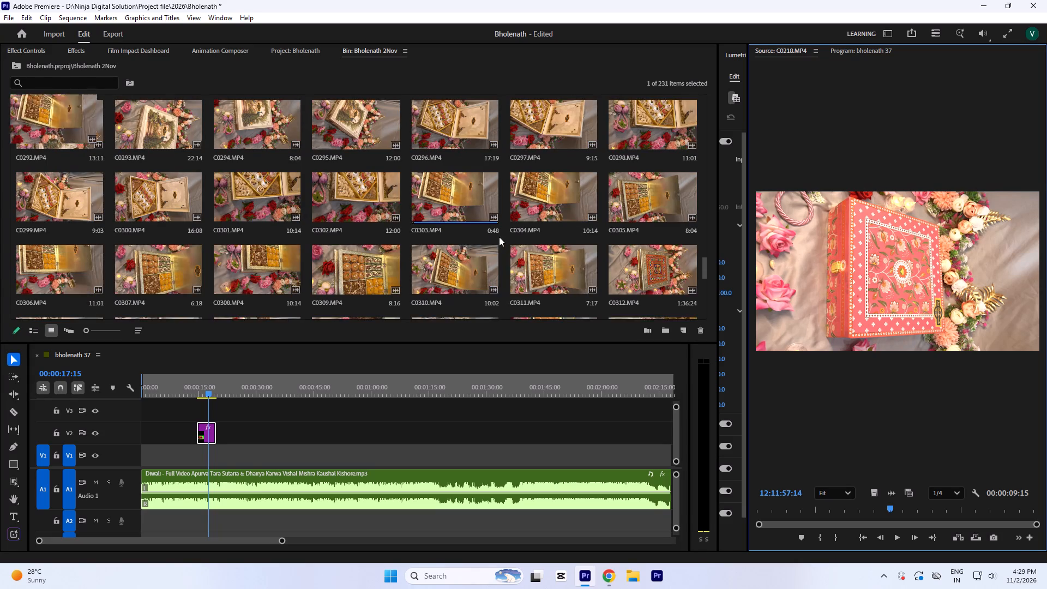
pyautogui.scroll(-2, 357, 229)
pyautogui.scroll(-1, 461, 242)
pyautogui.doubleClick(435, 196)
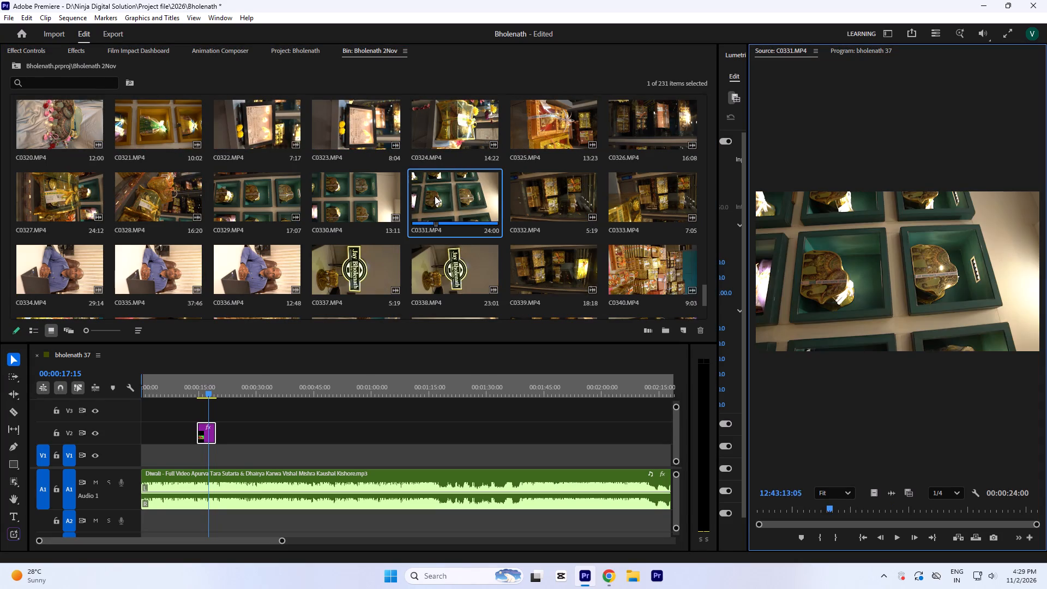
pyautogui.press('space')
pyautogui.scroll(-2, 384, 233)
pyautogui.scroll(-6, 343, 254)
pyautogui.scroll(1, 246, 270)
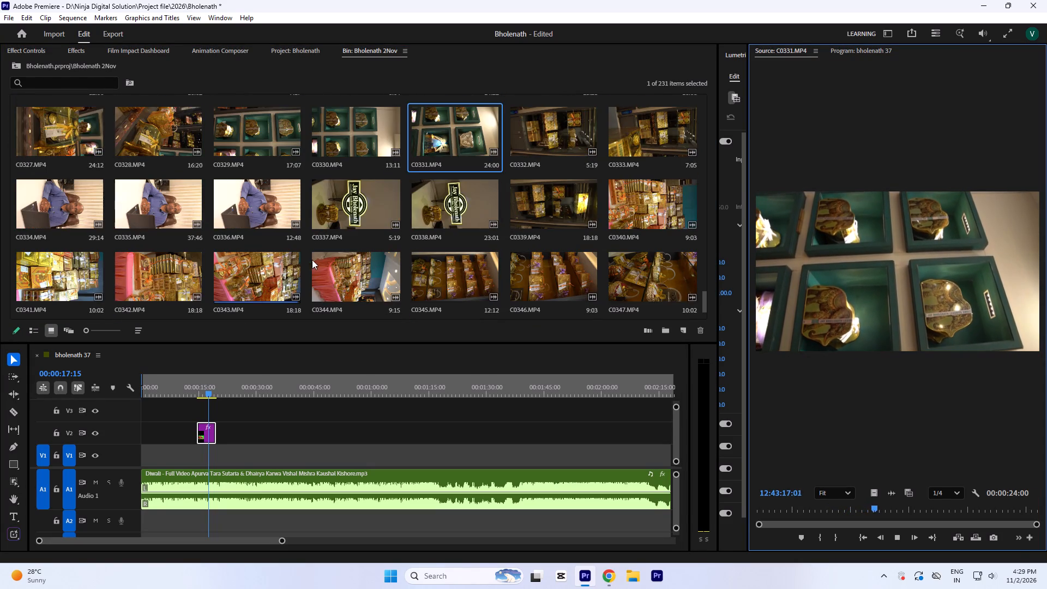
pyautogui.scroll(-3, 233, 260)
pyautogui.doubleClick(251, 203)
pyautogui.scroll(1, 171, 235)
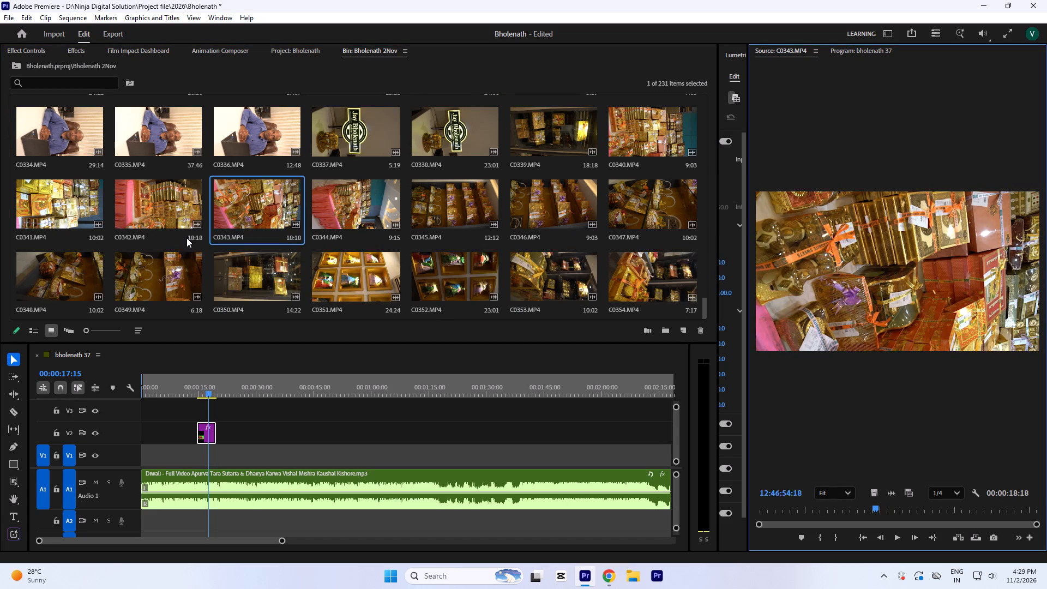
pyautogui.scroll(1, 186, 238)
pyautogui.scroll(1, 115, 223)
# Save the project.
pyautogui.hotkey('ctrl', 's')
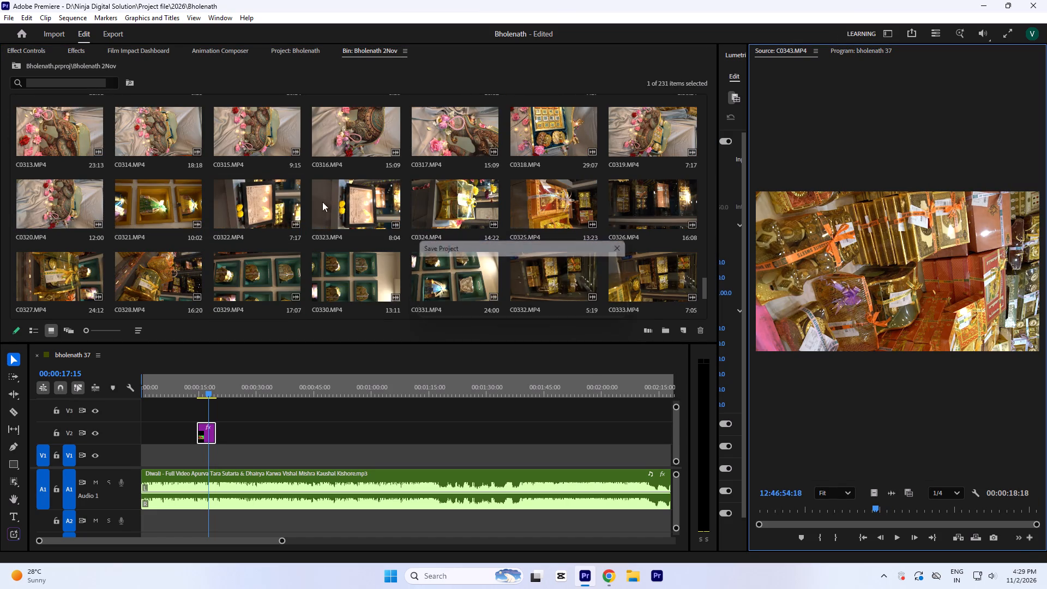
# Preview clips C0323 and C0312, scrubbing through C0312 to examine the decorated sweets box.
pyautogui.scroll(2, 359, 214)
pyautogui.scroll(-1, 294, 244)
pyautogui.doubleClick(356, 276)
pyautogui.press('space')
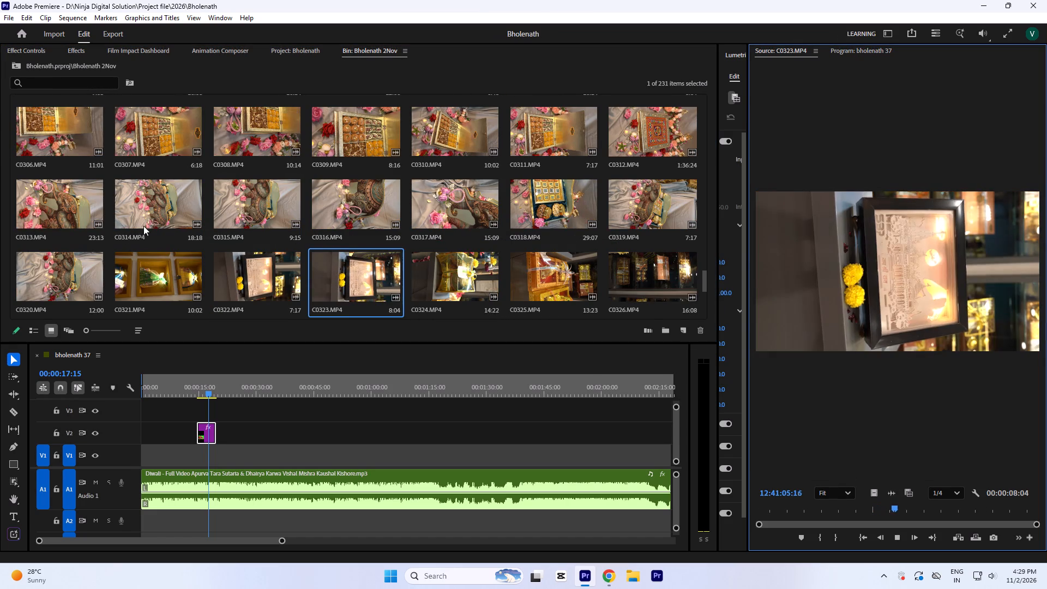
pyautogui.scroll(1, 472, 222)
pyautogui.doubleClick(624, 215)
pyautogui.press('space')
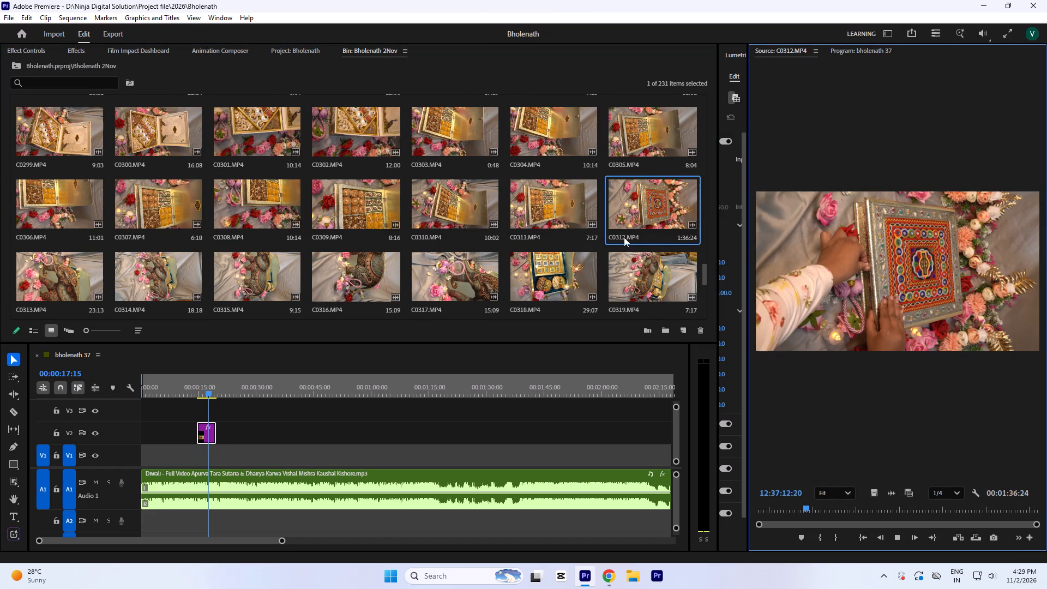
pyautogui.moveTo(810, 508); pyautogui.dragTo(953, 507)
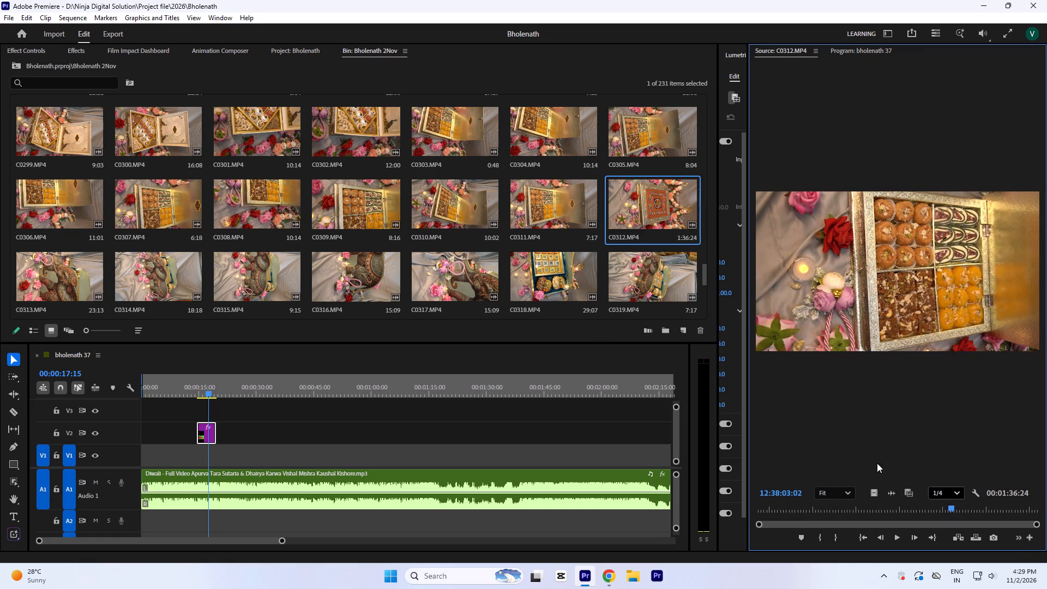
# Browse the earlier hamper clips and preview C0288 and C0245, scrubbing through C0245 to examine the gold and white box.
pyautogui.scroll(1, 415, 234)
pyautogui.scroll(3, 311, 225)
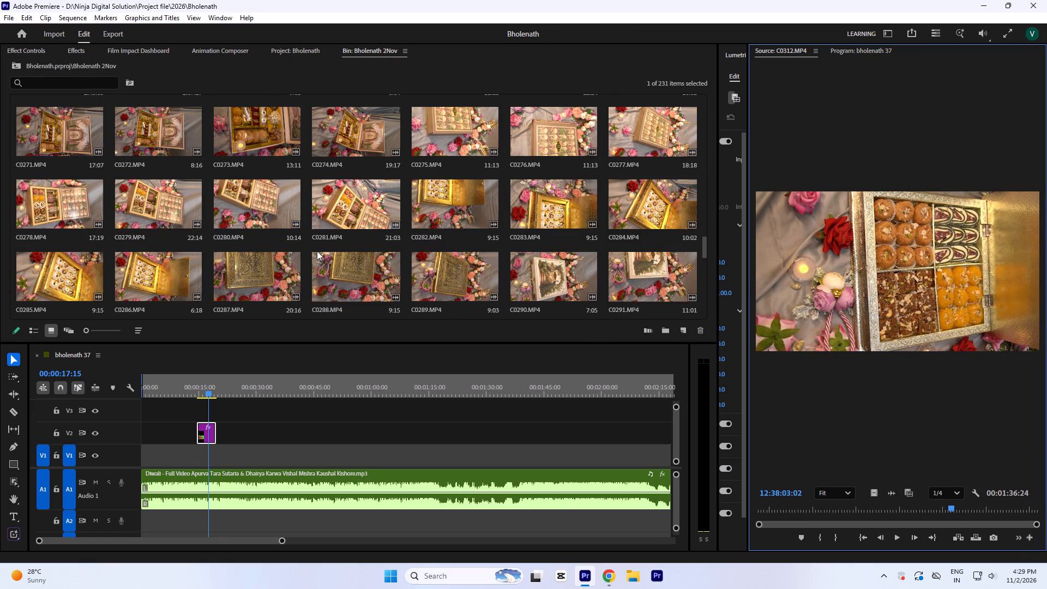
pyautogui.doubleClick(350, 279)
pyautogui.press('space')
pyautogui.scroll(2, 324, 254)
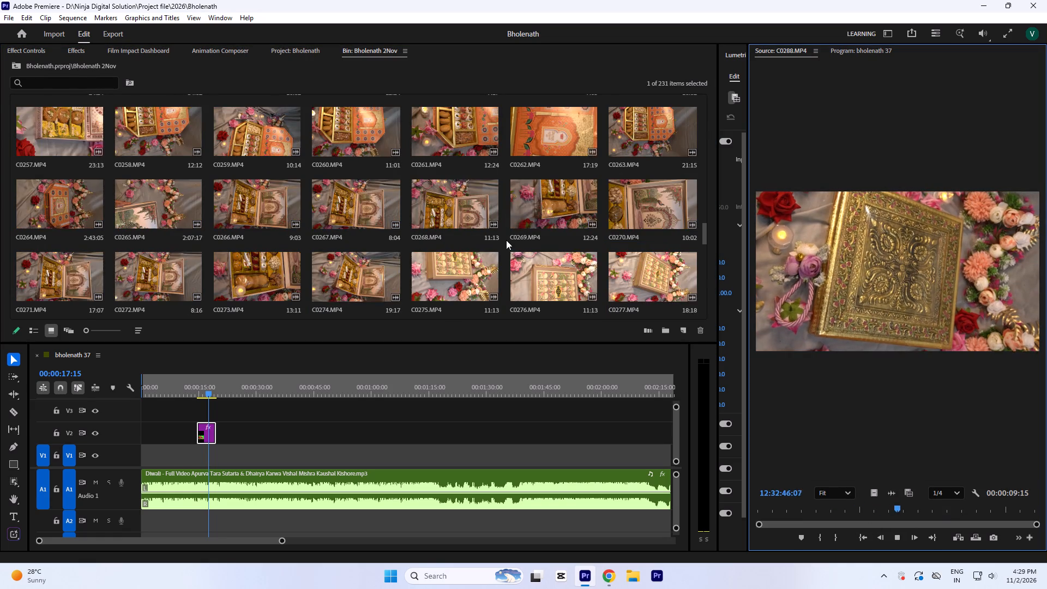
pyautogui.scroll(1, 506, 240)
pyautogui.scroll(1, 370, 232)
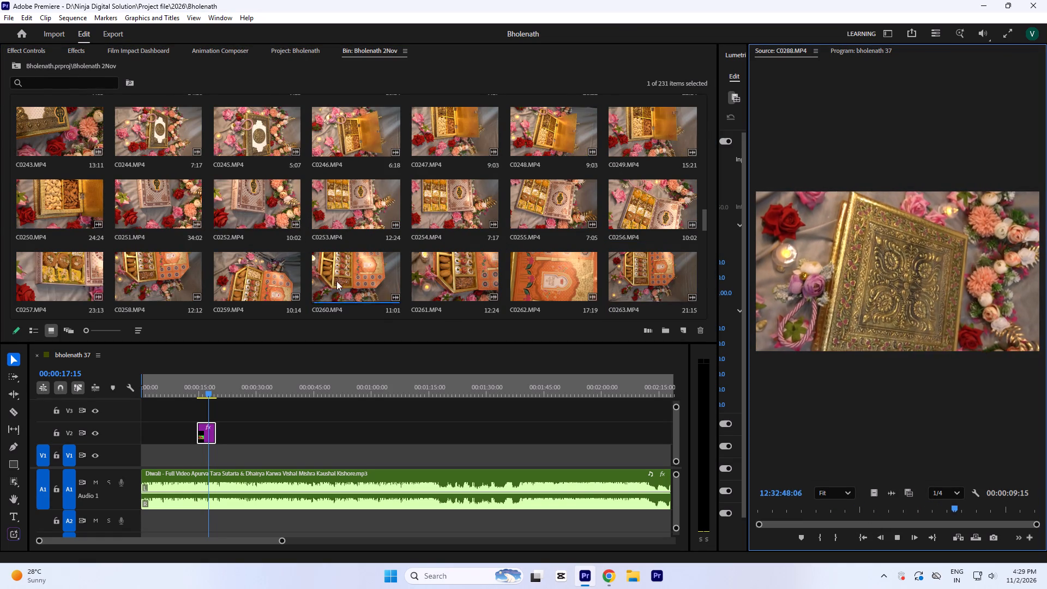
pyautogui.scroll(1, 272, 261)
pyautogui.scroll(1, 158, 244)
pyautogui.doubleClick(253, 277)
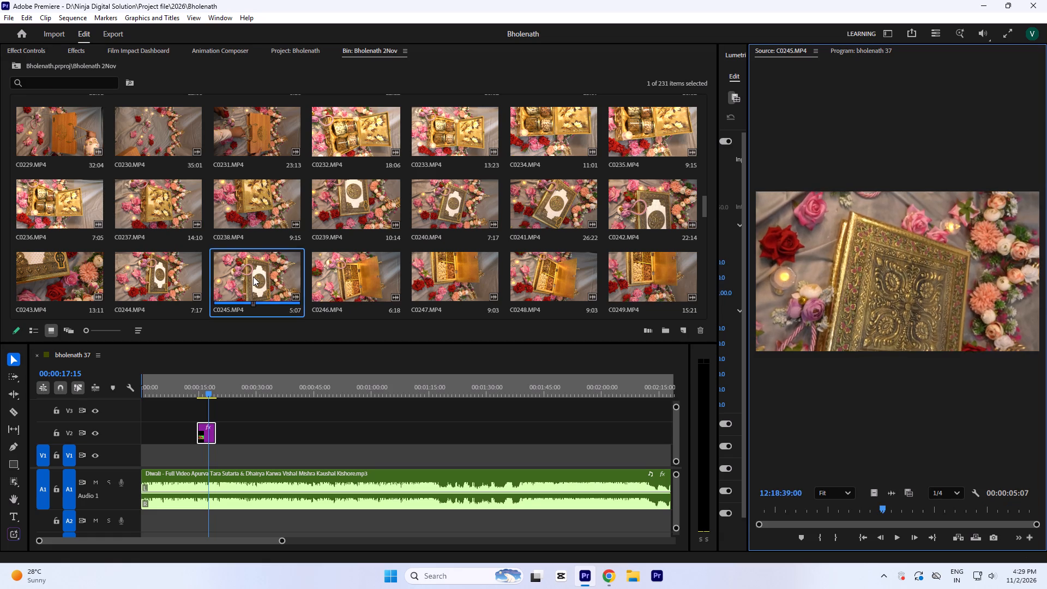
pyautogui.press('space')
pyautogui.moveTo(886, 521); pyautogui.dragTo(726, 505)
pyautogui.moveTo(865, 518); pyautogui.dragTo(763, 515)
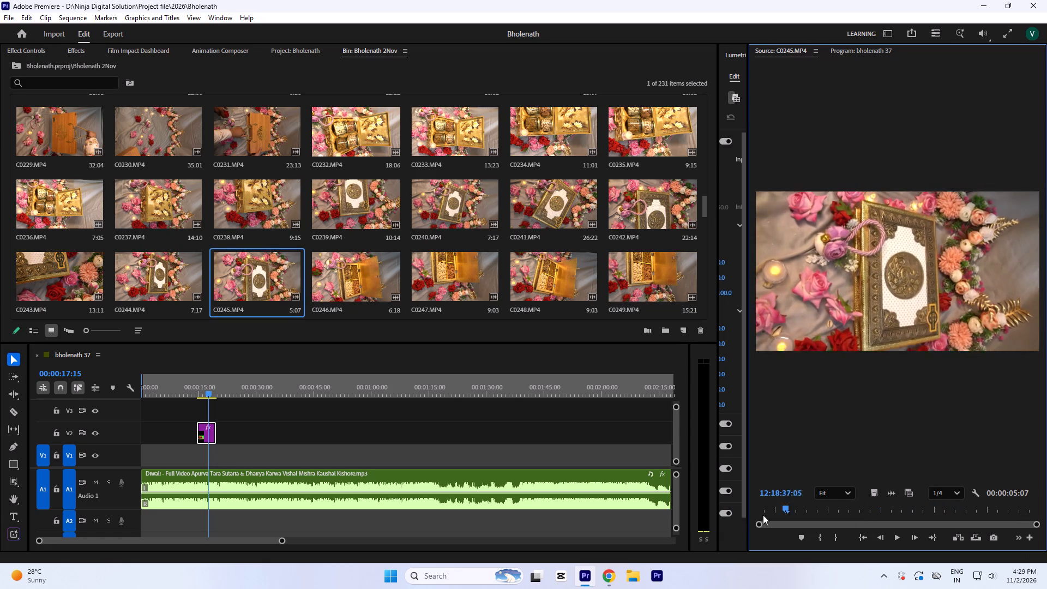
pyautogui.moveTo(763, 515); pyautogui.dragTo(836, 515)
# Mark a range of about 4 seconds in clip C0218 and place its video at the start of track V1.
pyautogui.scroll(2, 537, 224)
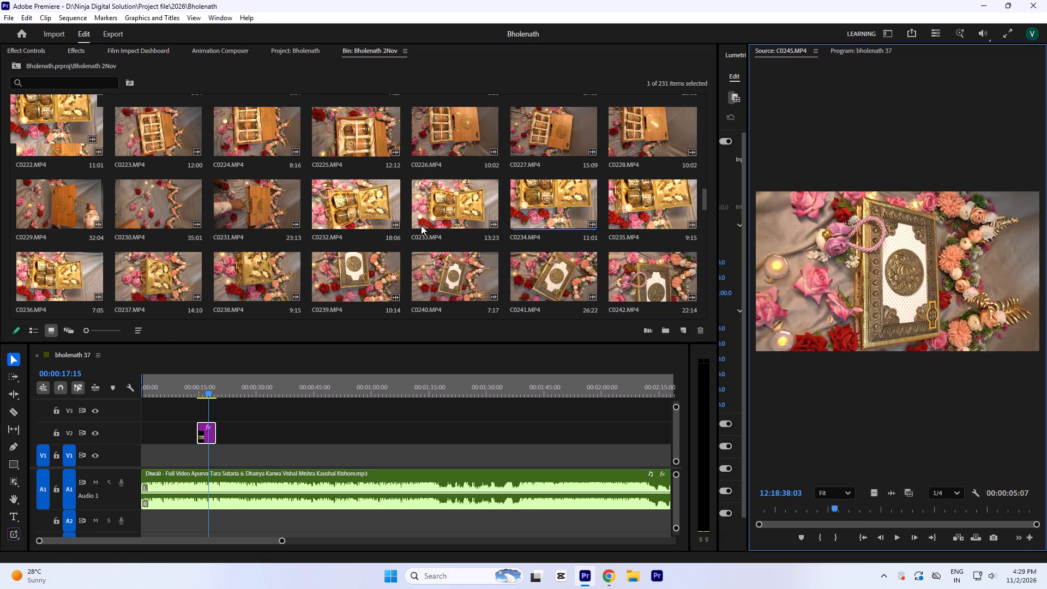
pyautogui.scroll(1, 367, 225)
pyautogui.doubleClick(339, 207)
pyautogui.press('space')
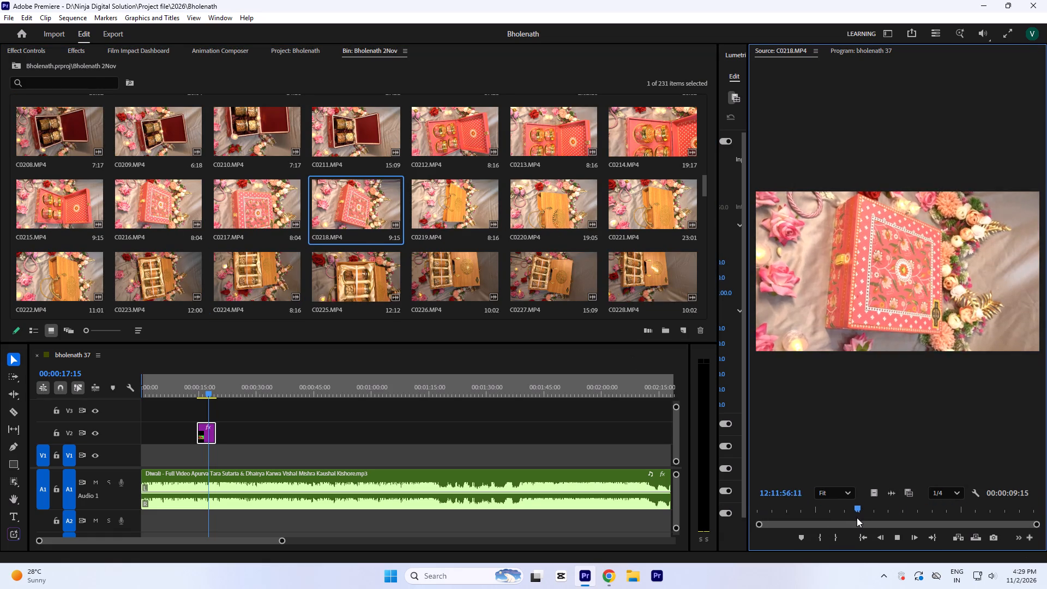
pyautogui.moveTo(858, 516); pyautogui.dragTo(773, 521)
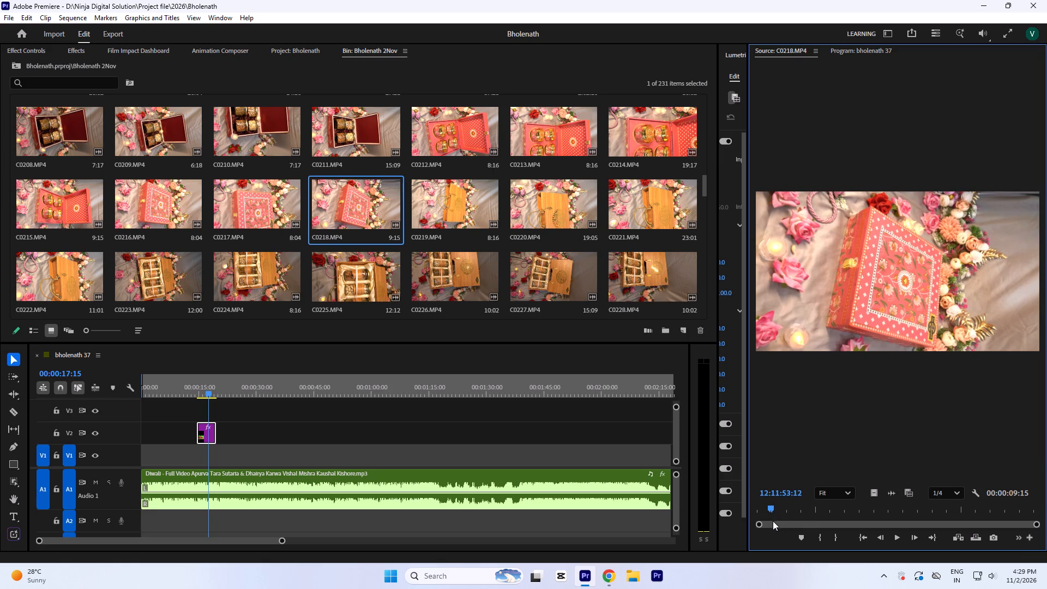
pyautogui.moveTo(773, 521); pyautogui.dragTo(907, 528)
pyautogui.press('i')
pyautogui.press('o')
pyautogui.moveTo(872, 492); pyautogui.dragTo(140, 448)
pyautogui.moveTo(163, 387); pyautogui.dragTo(119, 396)
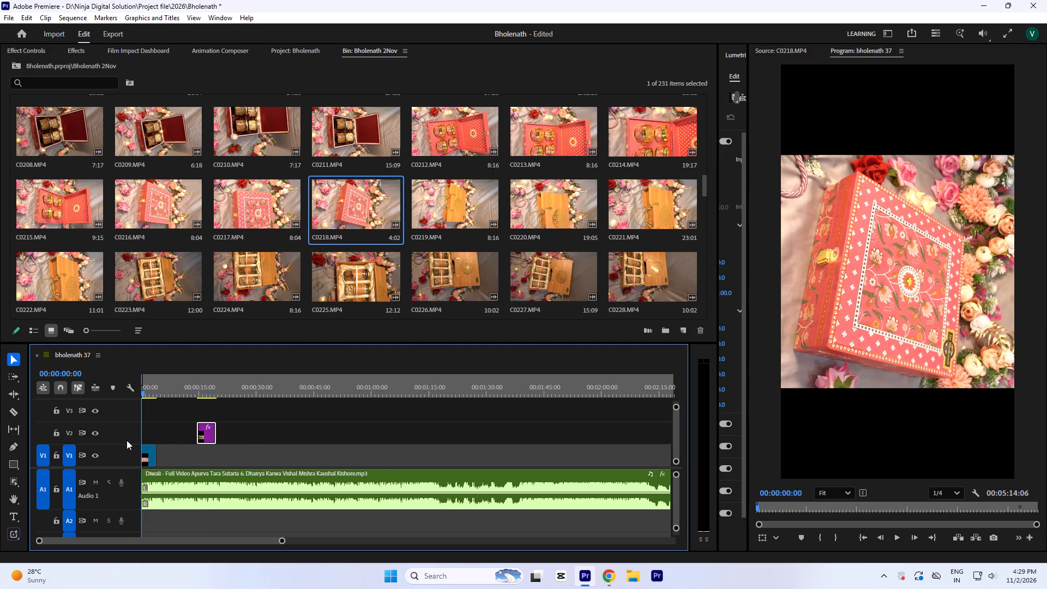
# Save the project.
pyautogui.press('=')
pyautogui.press('=')
pyautogui.press('`')
pyautogui.hotkey('ctrl', 's')
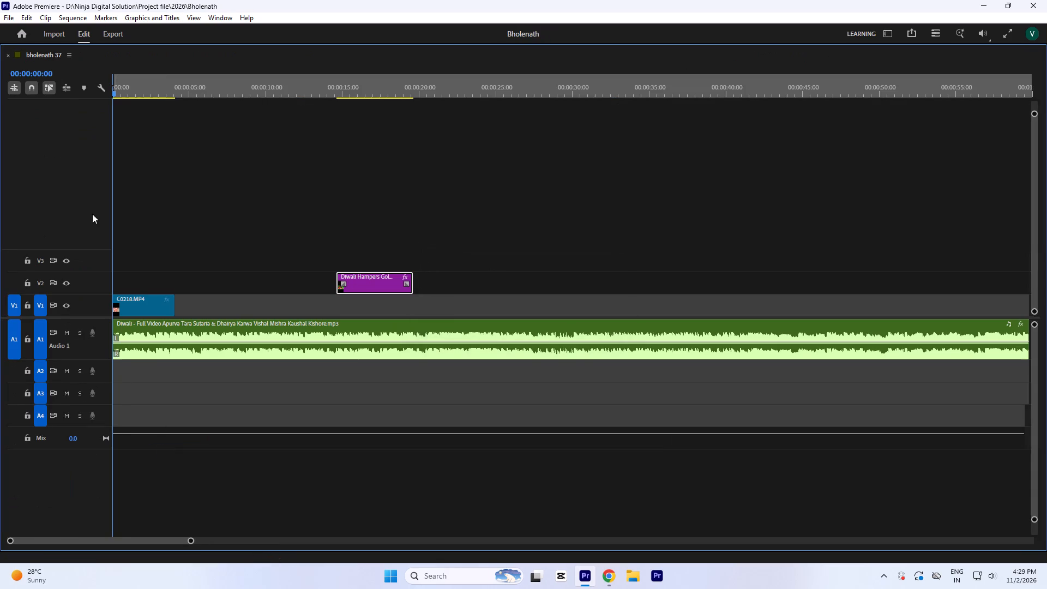
# Create an adjustment layer with the default settings and place it at the start of track V3.
pyautogui.press('-')
pyautogui.press('-')
pyautogui.write('`-')
pyautogui.click(300, 50)
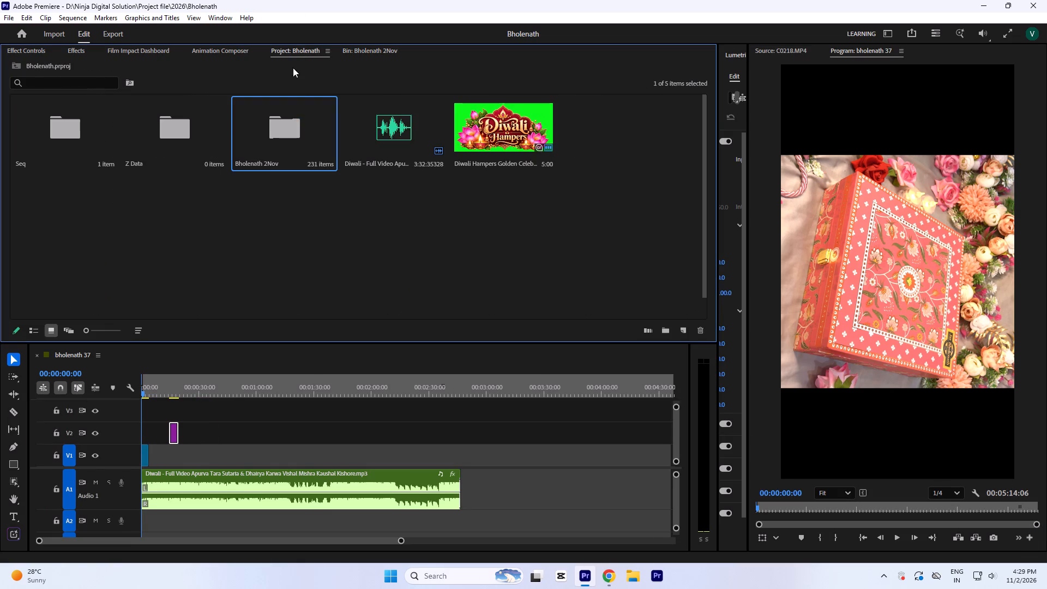
pyautogui.click(378, 259)
pyautogui.click(688, 338)
pyautogui.click(685, 332)
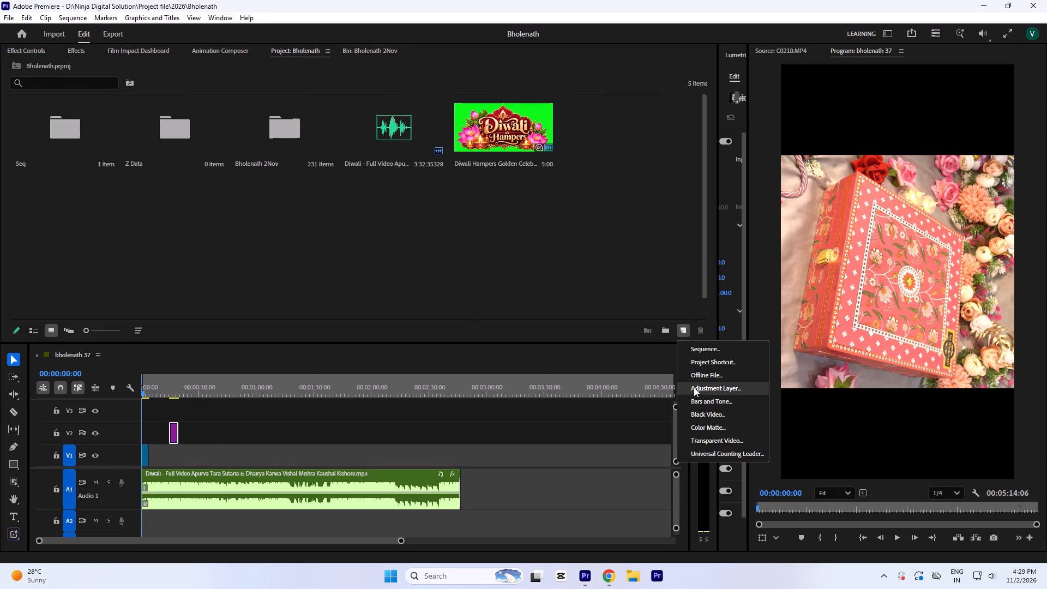
pyautogui.click(693, 386)
pyautogui.press('Return')
pyautogui.moveTo(599, 140); pyautogui.dragTo(135, 411)
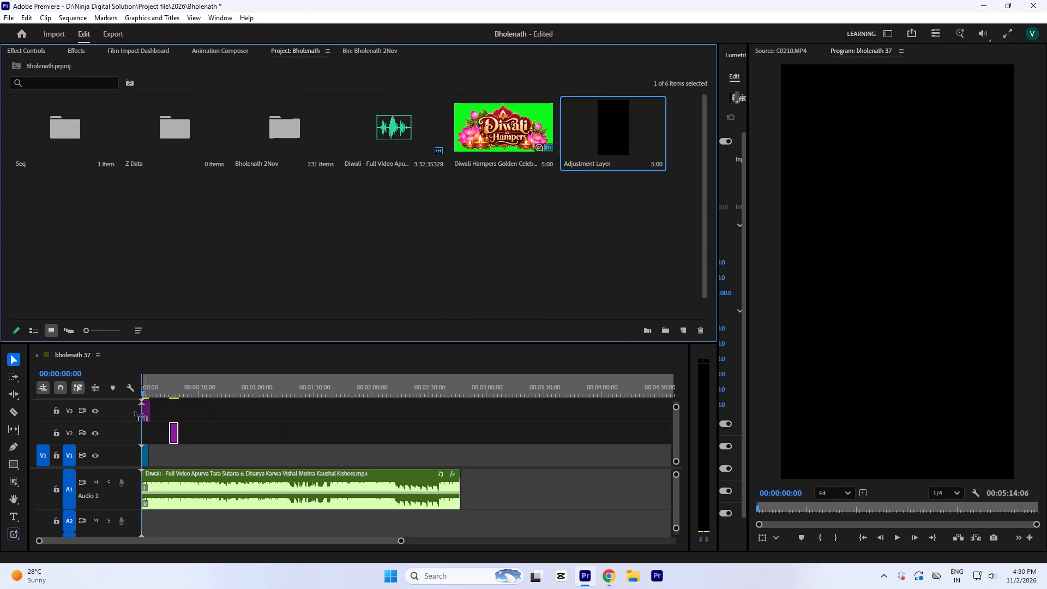
pyautogui.moveTo(135, 411); pyautogui.dragTo(122, 411)
# Extend the adjustment layer to about 4 minutes and move it up to a track above V3.
pyautogui.click(146, 393)
pyautogui.press('`')
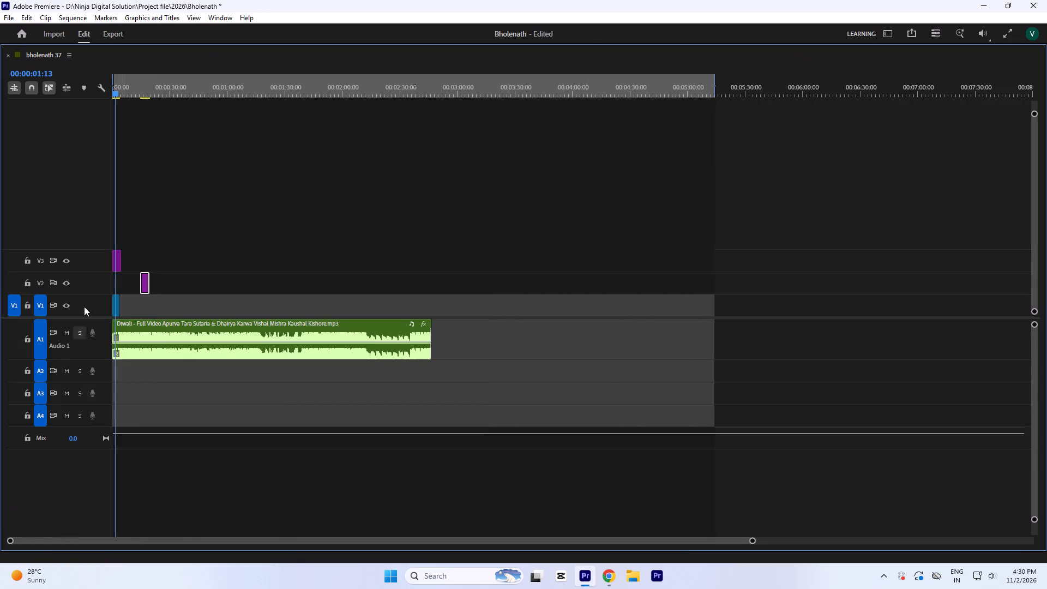
pyautogui.moveTo(124, 267); pyautogui.dragTo(576, 298)
pyautogui.moveTo(180, 262); pyautogui.dragTo(181, 203)
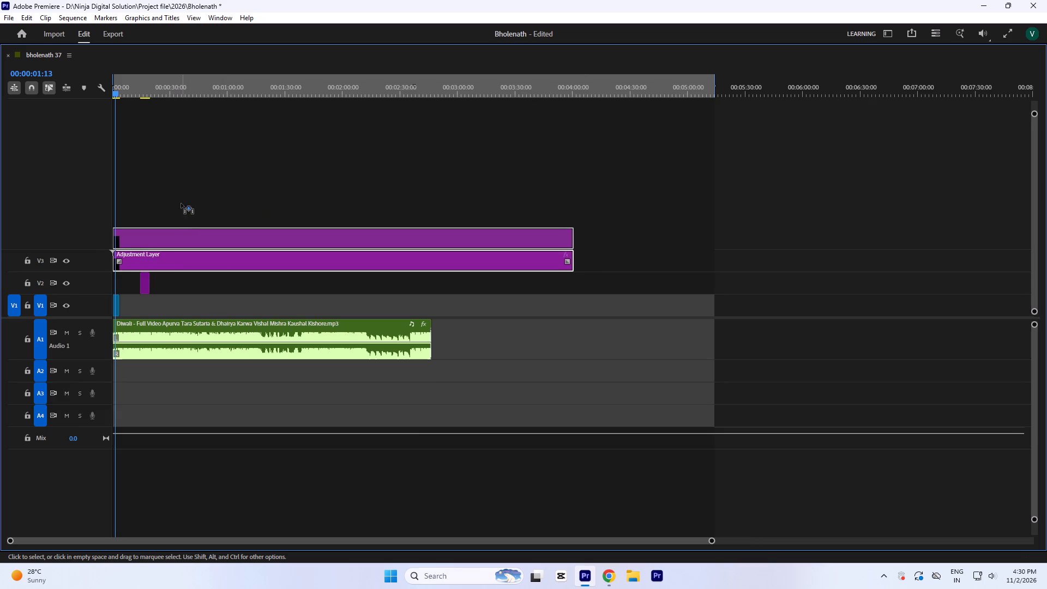
pyautogui.moveTo(181, 203); pyautogui.dragTo(182, 184)
pyautogui.moveTo(186, 234); pyautogui.dragTo(186, 205)
# Apply the Digie 1 look from the Luts folder to the adjustment layer as its Lumetri Creative look.
pyautogui.press('`')
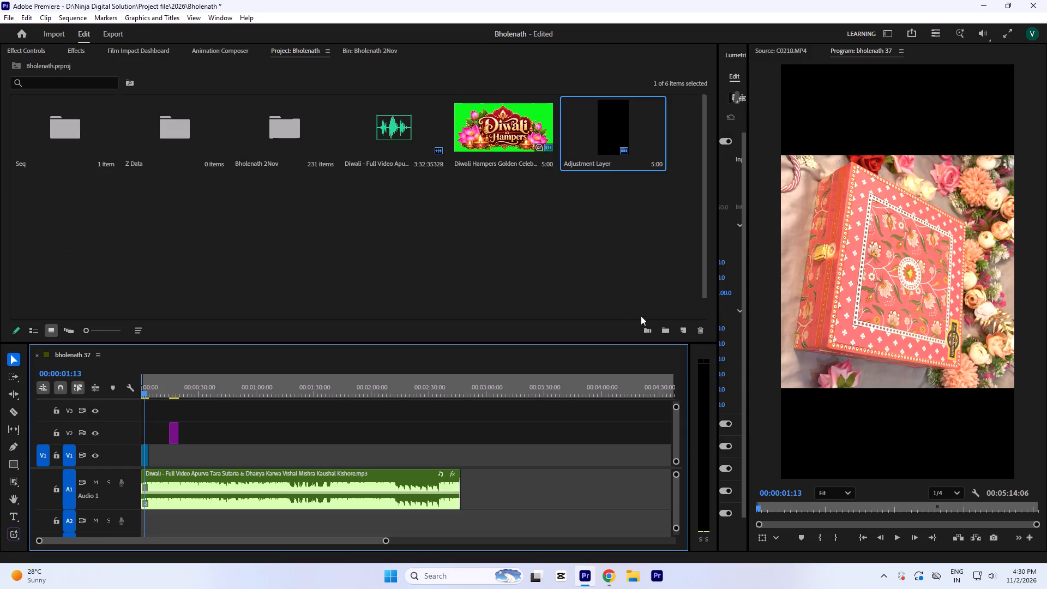
pyautogui.click(719, 241)
pyautogui.moveTo(717, 241); pyautogui.dragTo(641, 242)
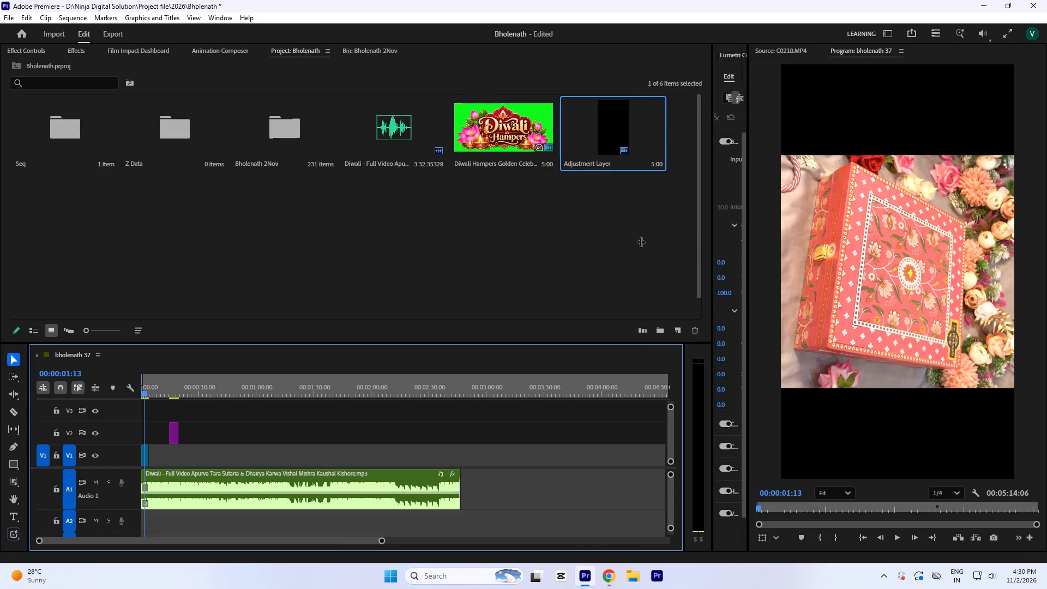
pyautogui.moveTo(641, 242); pyautogui.dragTo(624, 247)
pyautogui.click(672, 428)
pyautogui.click(685, 187)
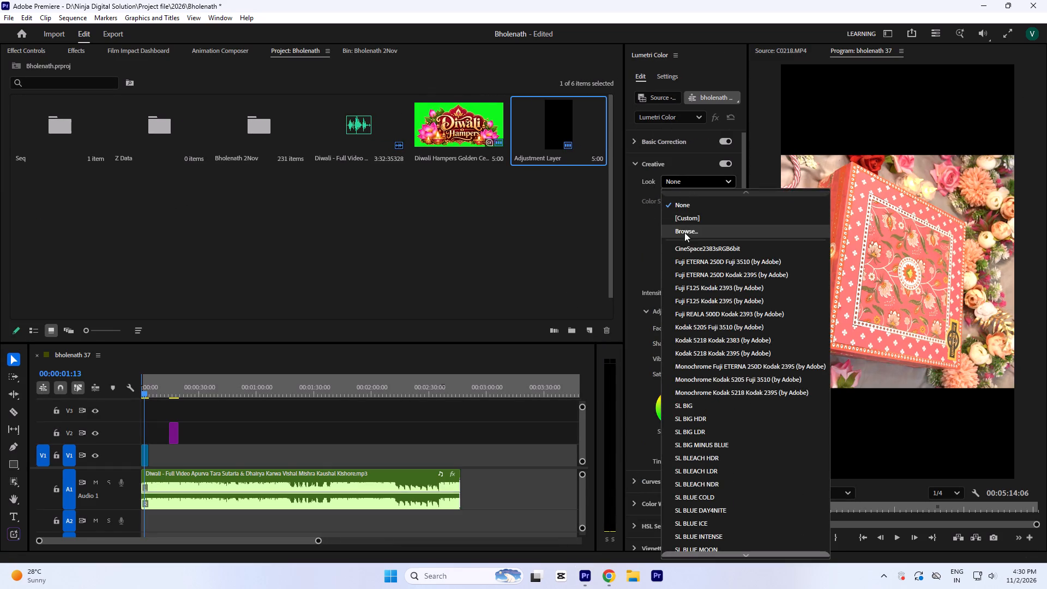
pyautogui.click(684, 232)
pyautogui.click(50, 311)
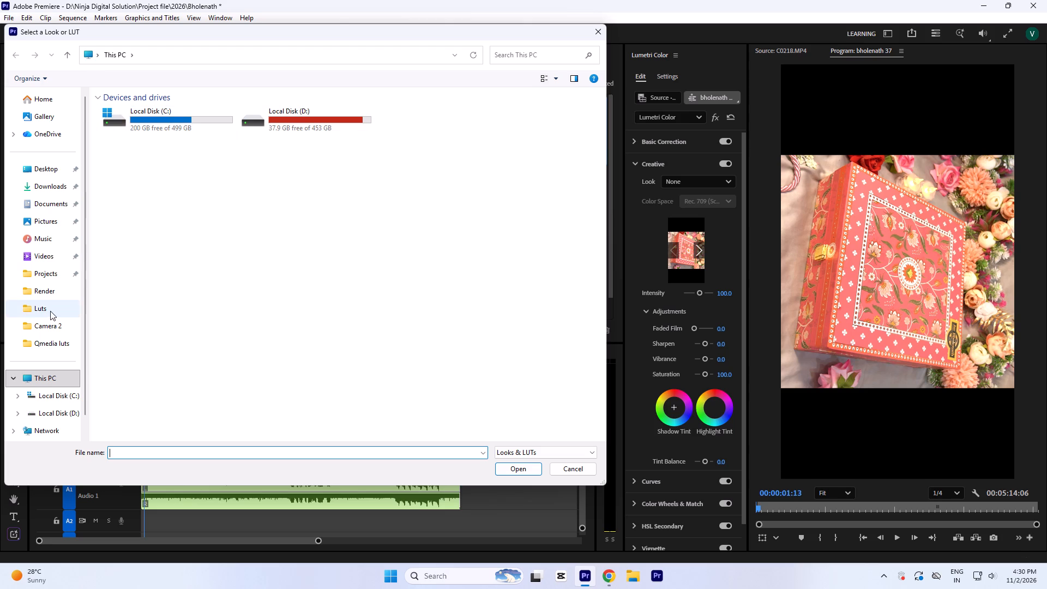
pyautogui.click(222, 123)
pyautogui.press('Return')
# Try the Digie 1 look at intensity 50, and settle on an intensity of 20.
pyautogui.click(729, 293)
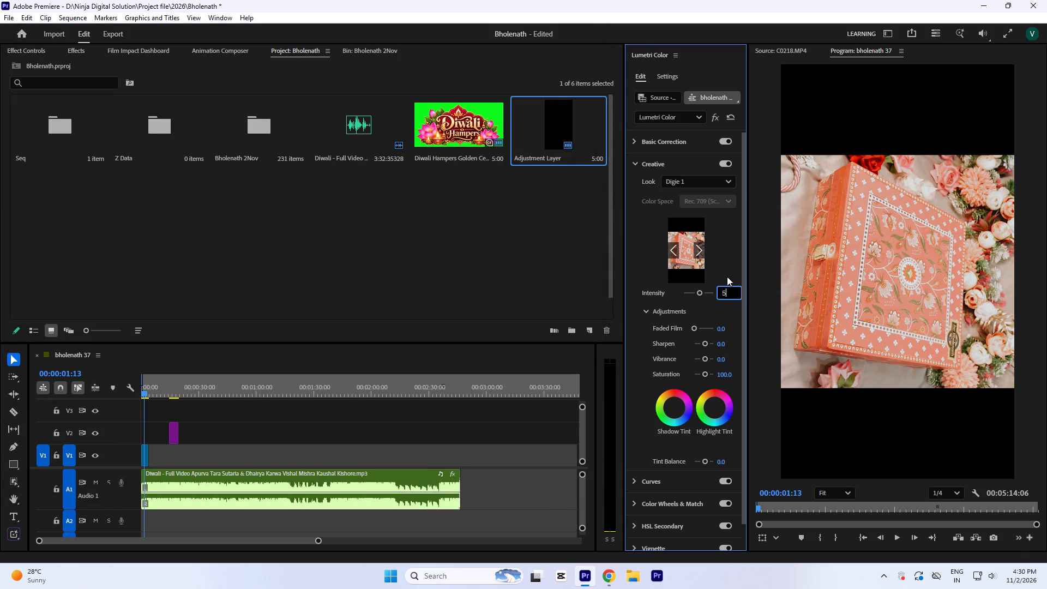
pyautogui.press('5')
pyautogui.press('0')
pyautogui.click(727, 271)
pyautogui.click(721, 293)
pyautogui.press('2')
pyautogui.press('0')
pyautogui.click(735, 256)
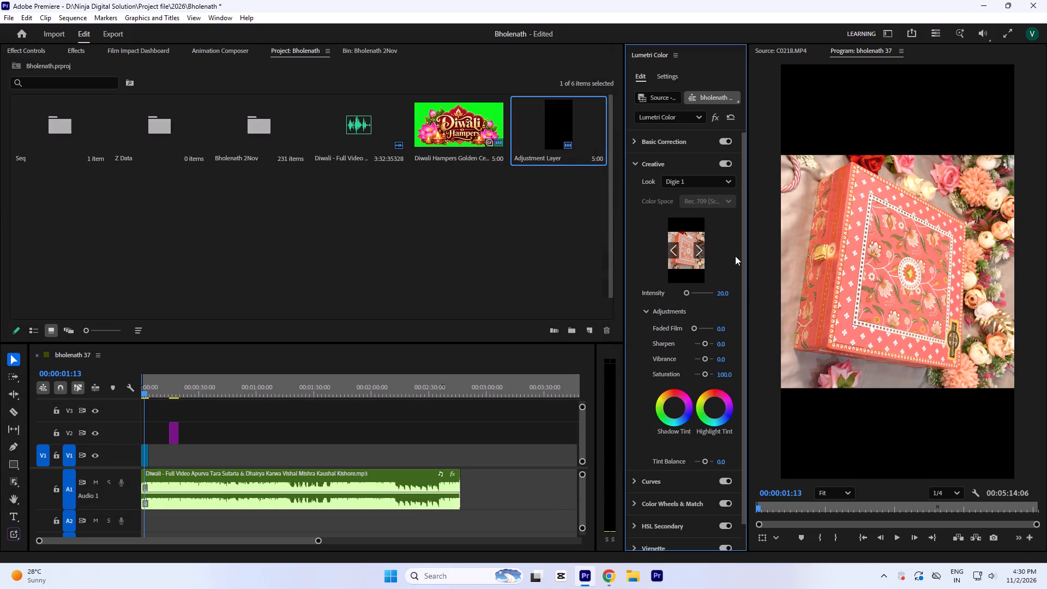
# Narrow the Lumetri Color area again, restore the timeline to its full width, and save the project.
pyautogui.moveTo(623, 230); pyautogui.dragTo(718, 261)
pyautogui.click(688, 405)
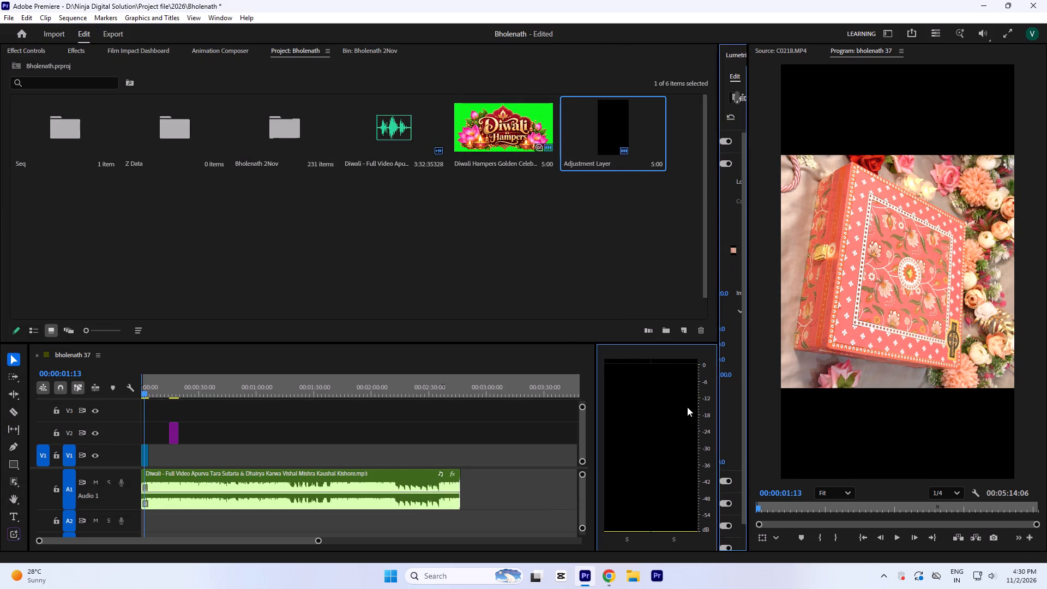
pyautogui.moveTo(594, 365); pyautogui.dragTo(615, 369)
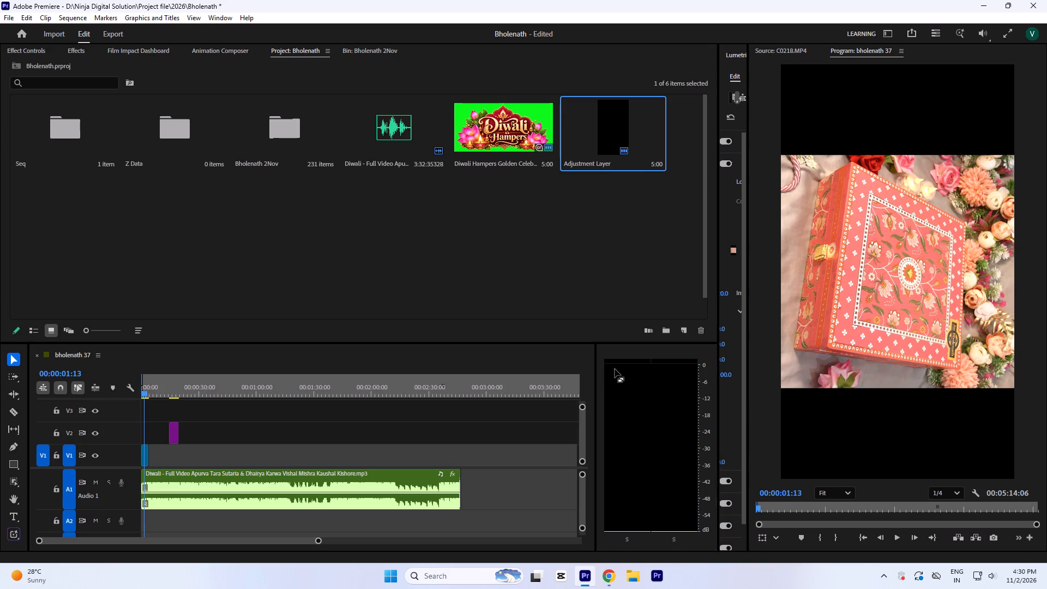
pyautogui.moveTo(615, 369); pyautogui.dragTo(613, 369)
pyautogui.click(508, 394)
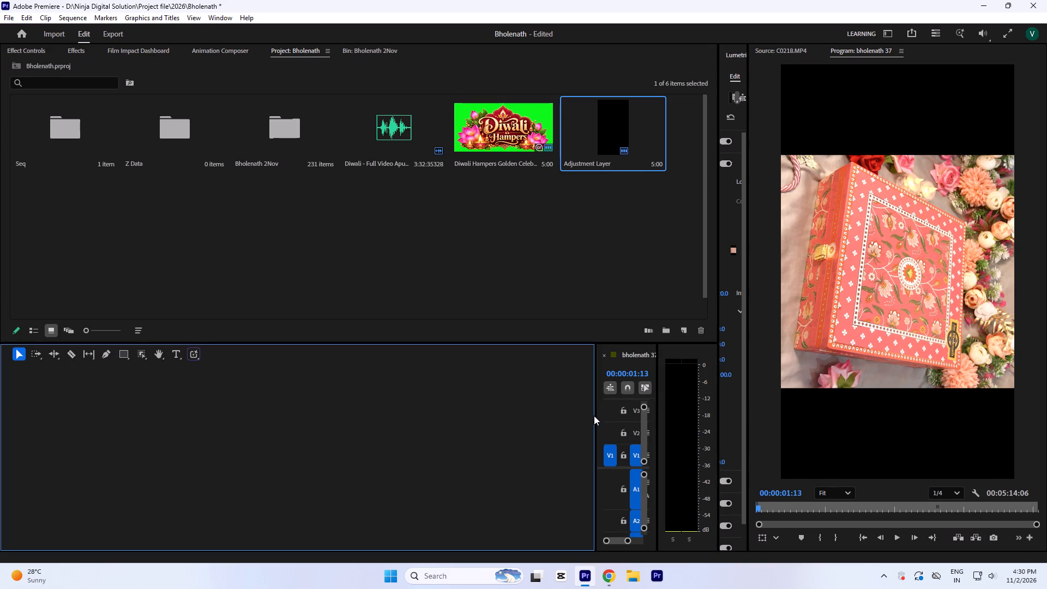
pyautogui.moveTo(594, 416); pyautogui.dragTo(83, 413)
pyautogui.moveTo(595, 440); pyautogui.dragTo(0, 444)
pyautogui.hotkey('ctrl', 's')
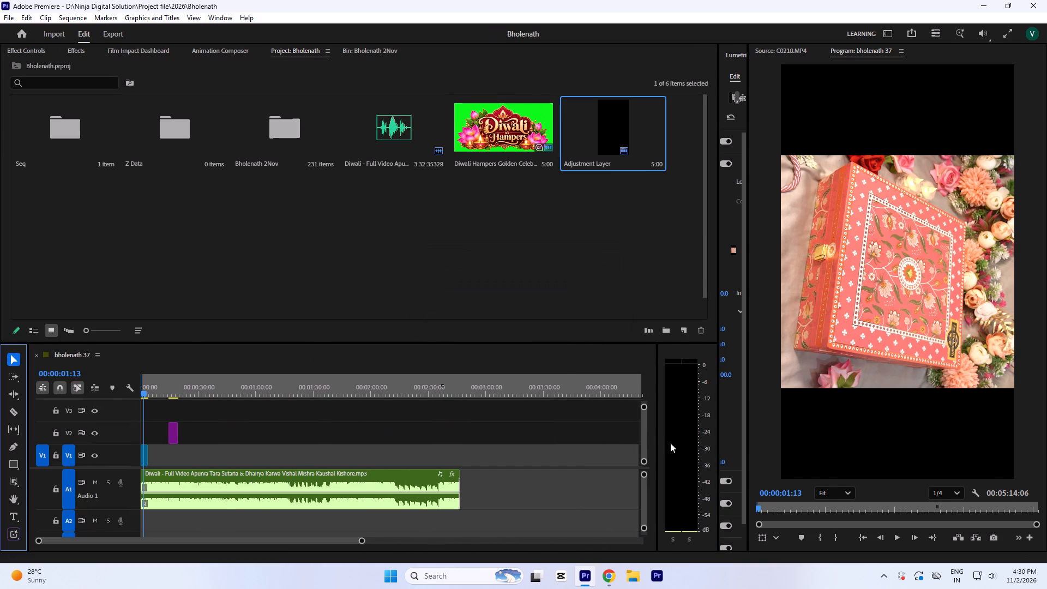
pyautogui.moveTo(658, 434); pyautogui.dragTo(707, 435)
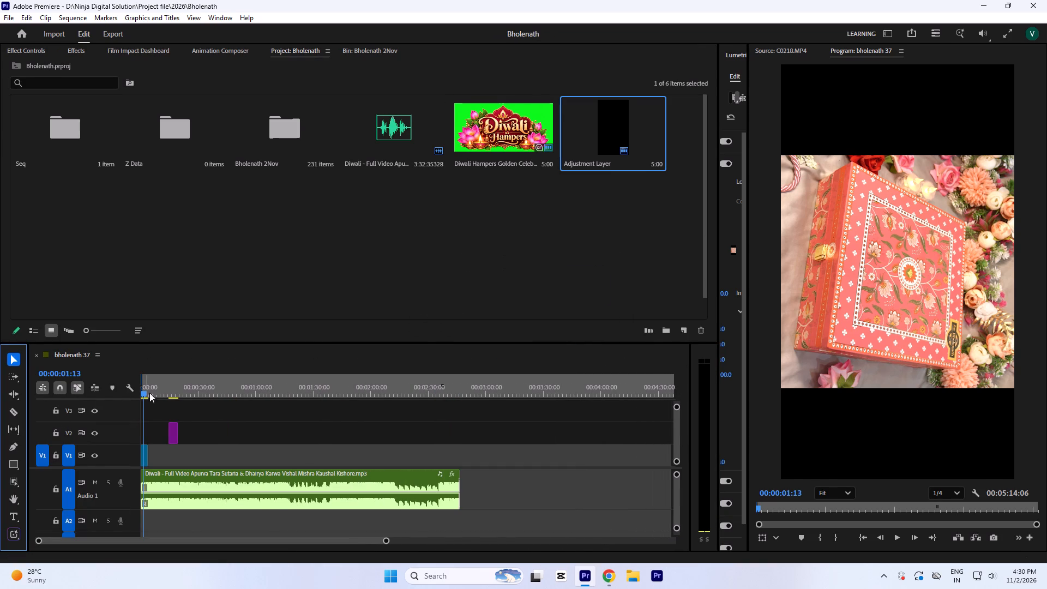
# Save the project and rotate the C0218 clip at the start of V1 by -90° so it fills the vertical frame.
pyautogui.moveTo(148, 393); pyautogui.dragTo(109, 402)
pyautogui.write('==')
pyautogui.press('=')
pyautogui.click(163, 459)
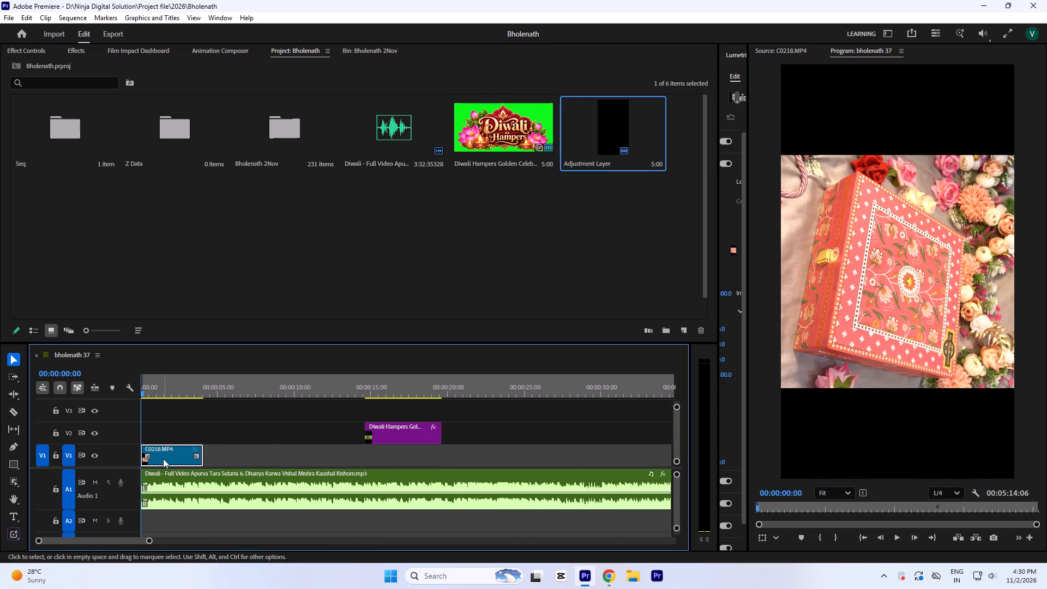
pyautogui.hotkey('ctrl', 's')
pyautogui.click(36, 51)
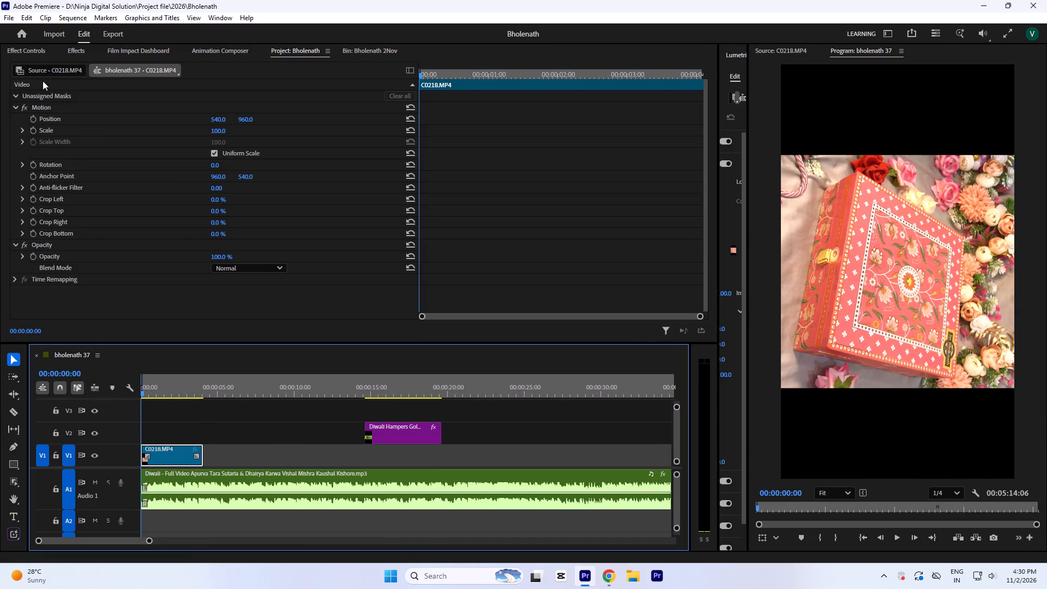
pyautogui.click(220, 166)
pyautogui.press('-')
pyautogui.press('9')
pyautogui.press('0')
pyautogui.moveTo(896, 208); pyautogui.dragTo(907, 209)
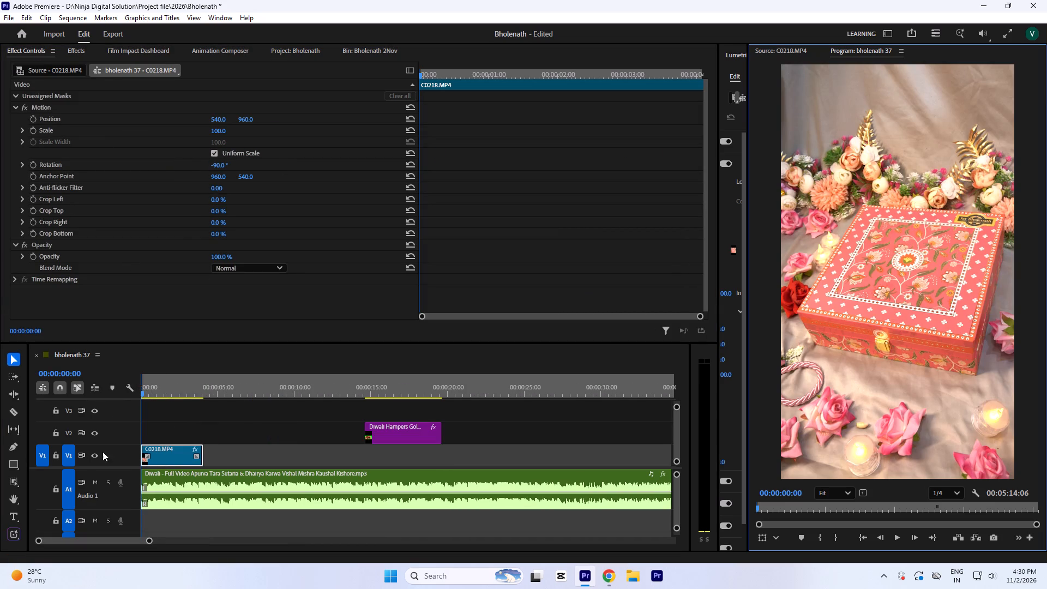
# Play the opening of the rotated C0218 clip and slow the clip to 80% speed.
pyautogui.moveTo(155, 392); pyautogui.dragTo(82, 418)
pyautogui.press('space')
pyautogui.press('space')
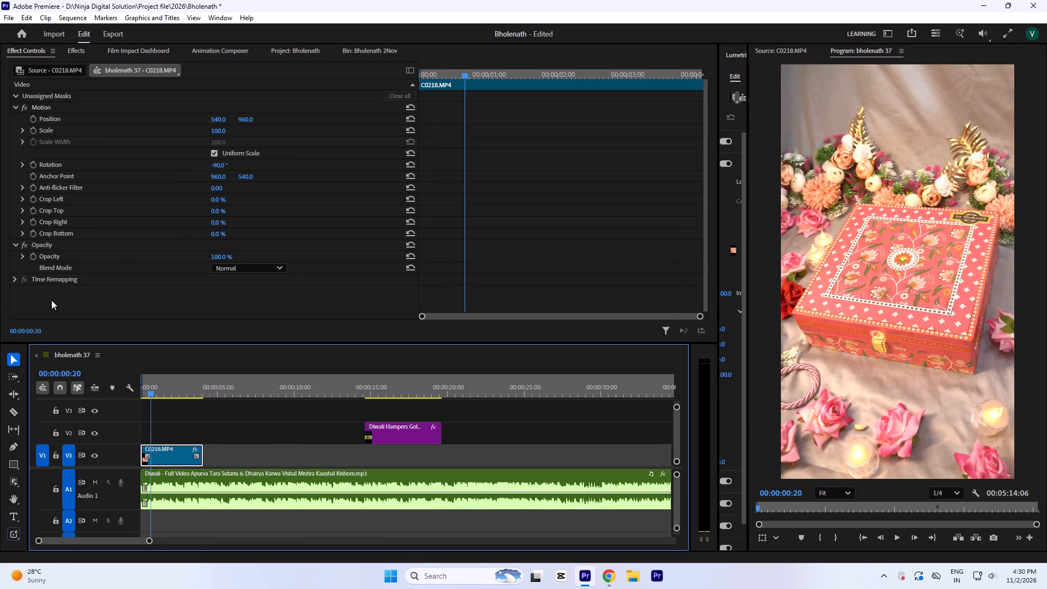
pyautogui.hotkey('ctrl', 'r')
pyautogui.press('8')
pyautogui.press('0')
pyautogui.press('Return')
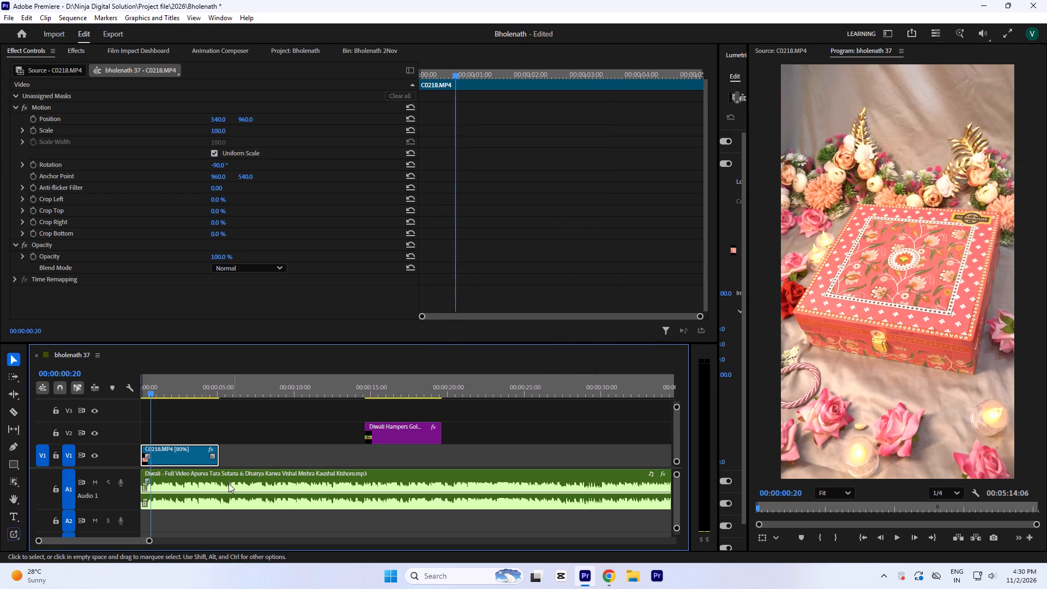
# Play the opening of the slowed C0218 clip and look at the Diwali Hampers sticker further along the timeline.
pyautogui.moveTo(165, 377); pyautogui.dragTo(86, 383)
pyautogui.press('space')
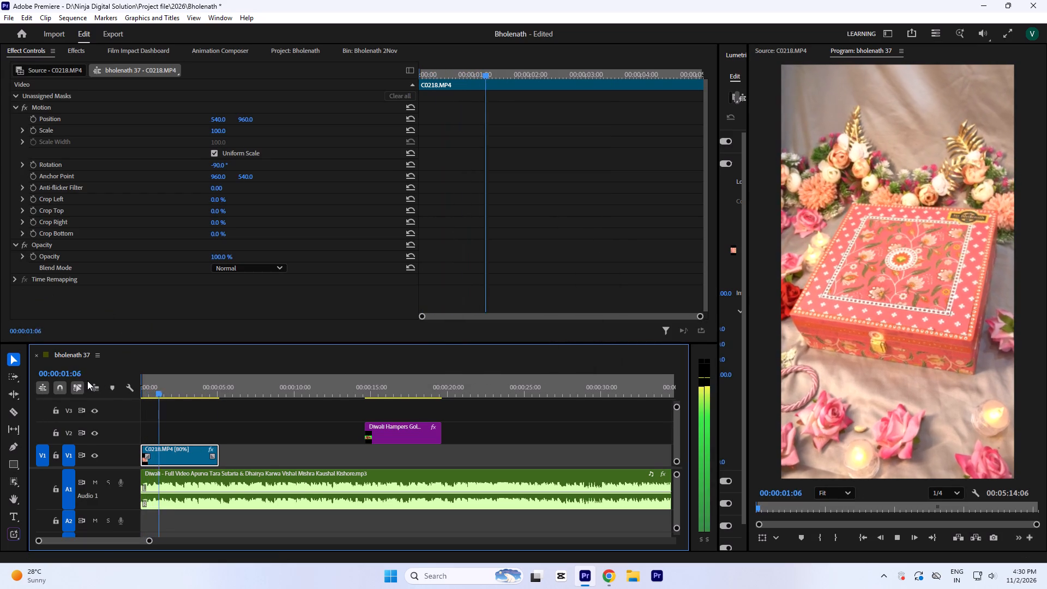
pyautogui.press('space')
pyautogui.moveTo(316, 388); pyautogui.dragTo(394, 419)
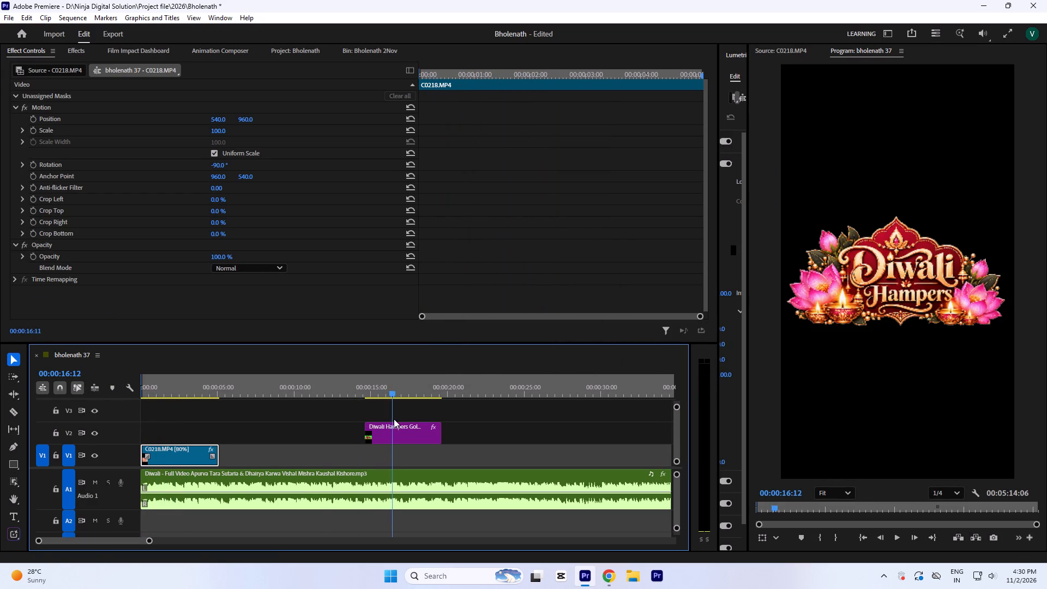
pyautogui.moveTo(394, 419); pyautogui.dragTo(393, 419)
pyautogui.moveTo(188, 386); pyautogui.dragTo(60, 403)
pyautogui.press('space')
pyautogui.press('space')
# Delete the C0218 clip from the start of V1.
pyautogui.click(367, 48)
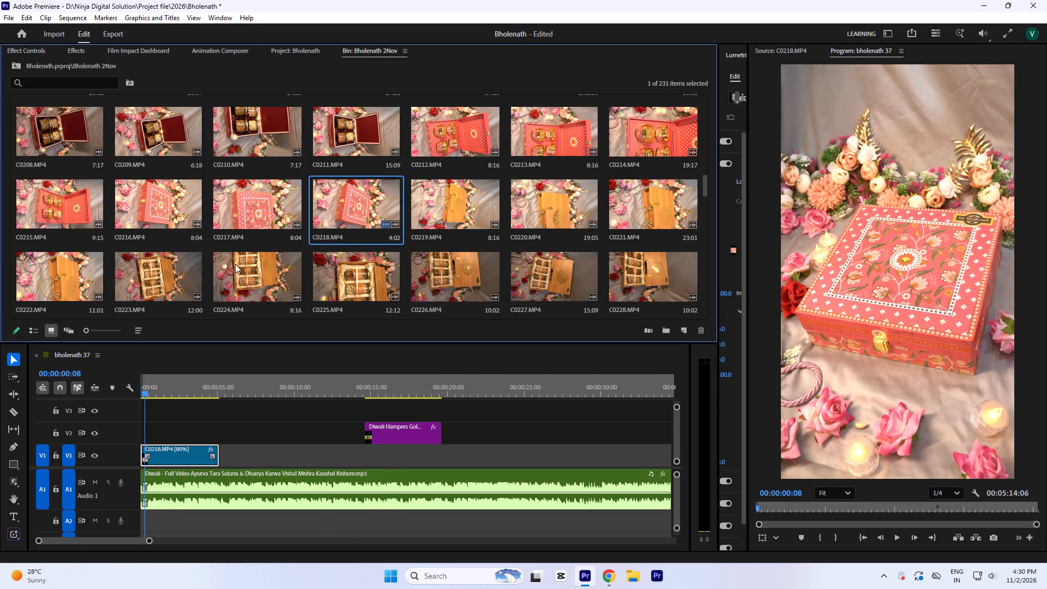
pyautogui.click(192, 454)
pyautogui.press('Delete')
# Preview the hamper clips C0216, C0161, C0157 and C0158 from the Bholenath 2Nov bin as replacement opening shots.
pyautogui.scroll(1, 120, 203)
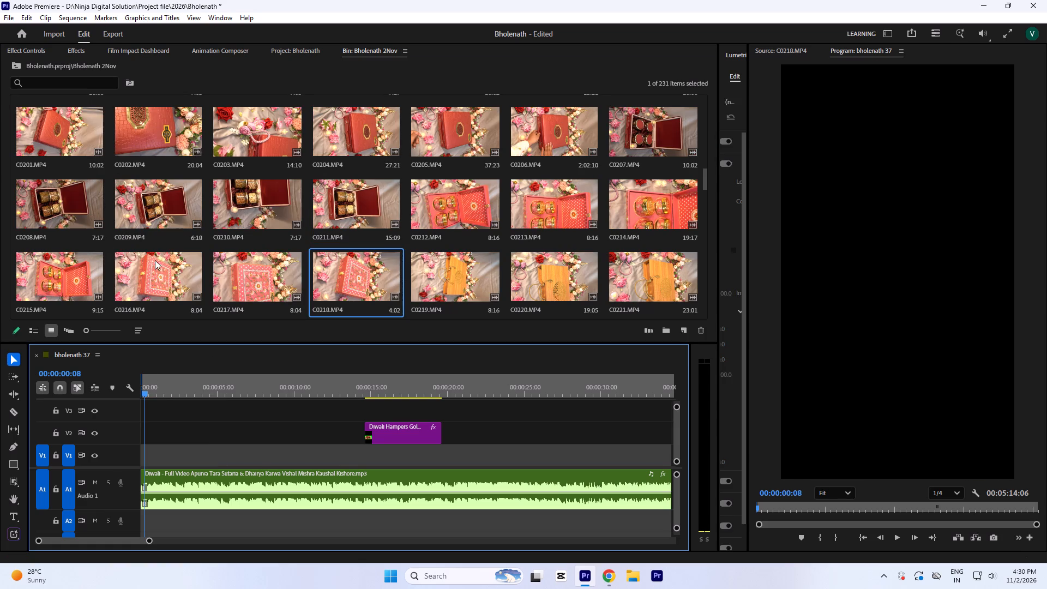
pyautogui.doubleClick(174, 269)
pyautogui.press('space')
pyautogui.scroll(1, 369, 243)
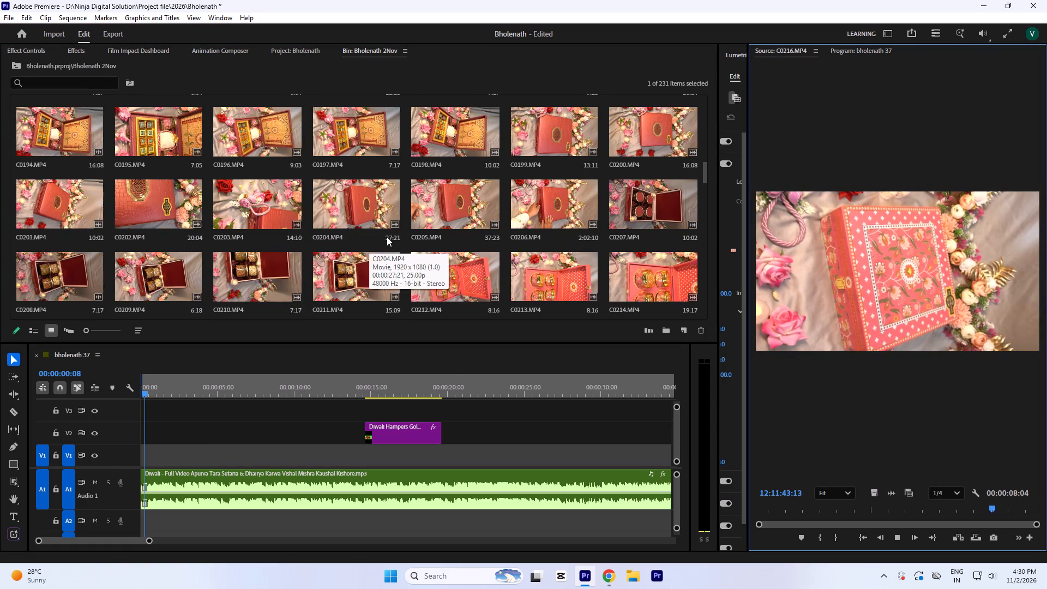
pyautogui.scroll(3, 387, 237)
pyautogui.scroll(3, 313, 231)
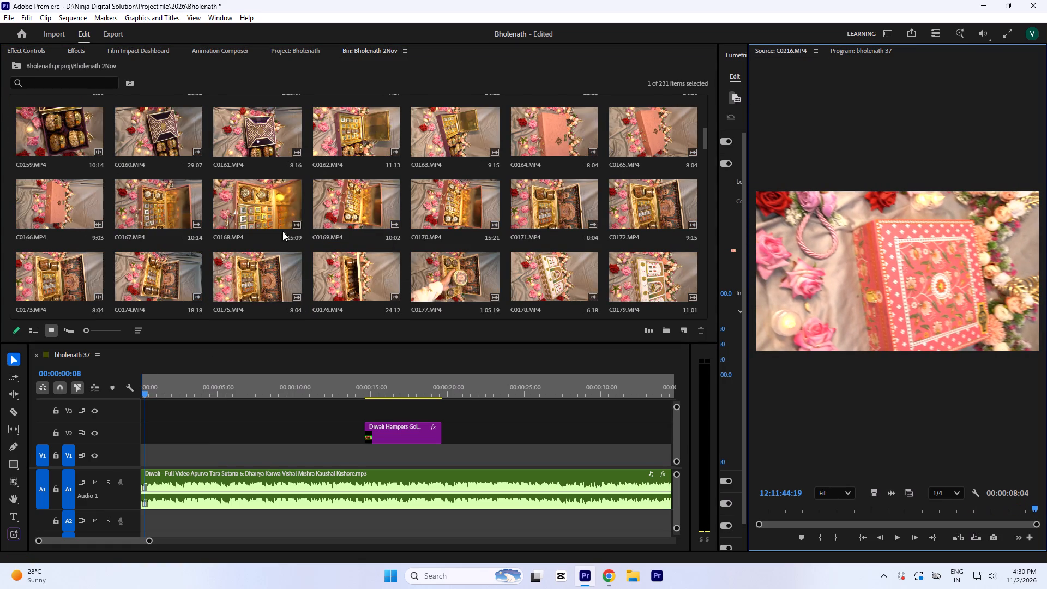
pyautogui.doubleClick(250, 211)
pyautogui.press('space')
pyautogui.moveTo(881, 511); pyautogui.dragTo(754, 518)
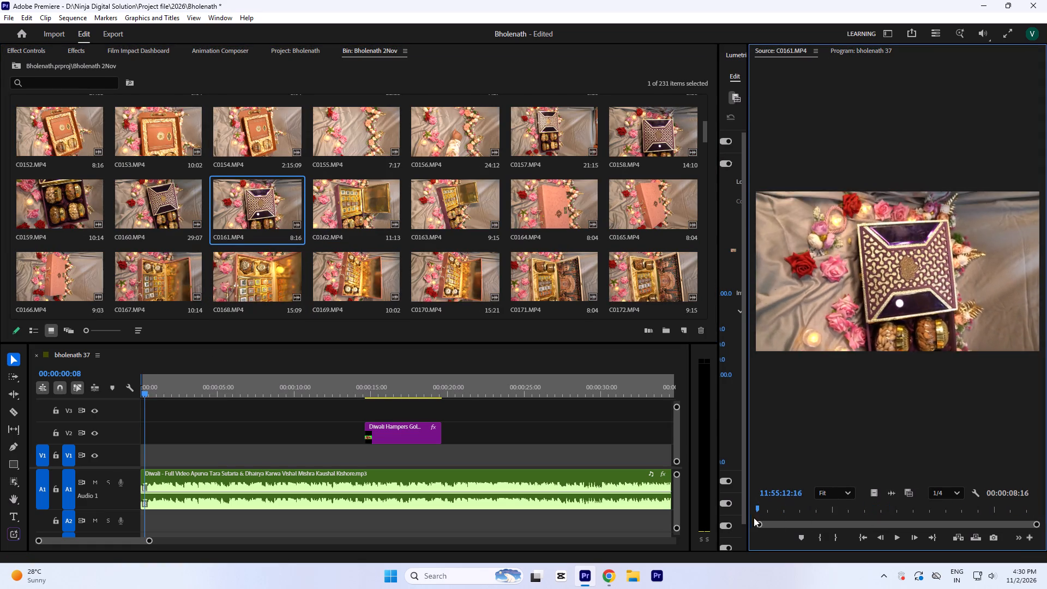
pyautogui.moveTo(754, 518); pyautogui.dragTo(919, 540)
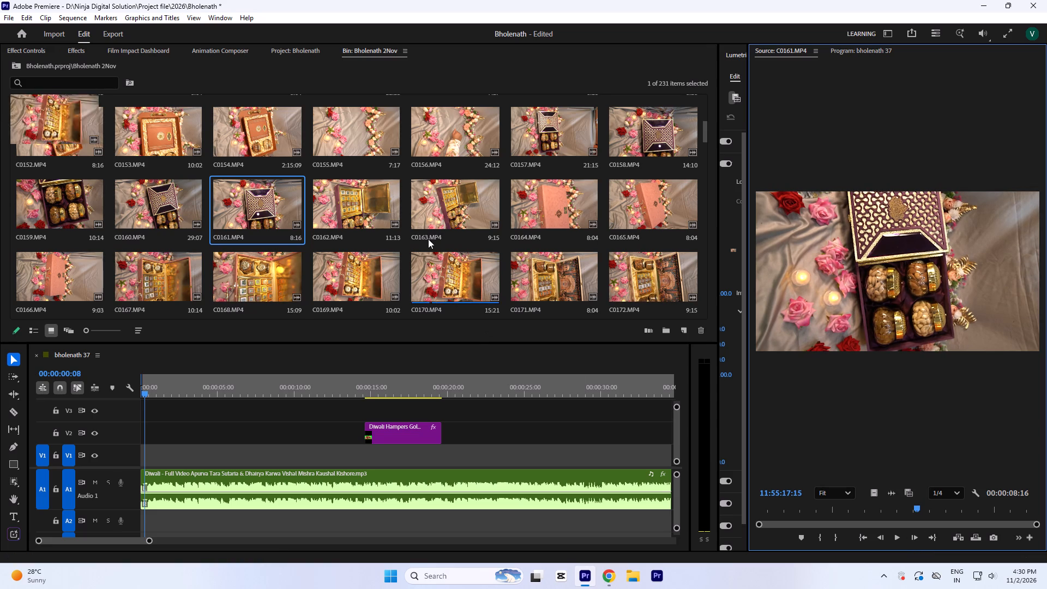
pyautogui.scroll(1, 428, 238)
pyautogui.doubleClick(538, 195)
pyautogui.press('space')
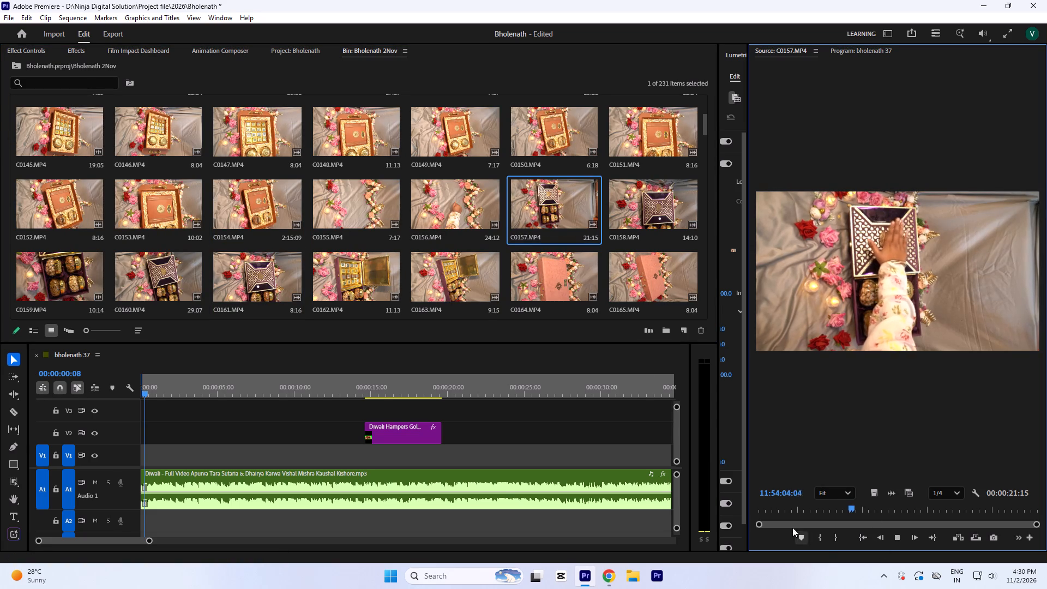
pyautogui.moveTo(872, 515); pyautogui.dragTo(965, 525)
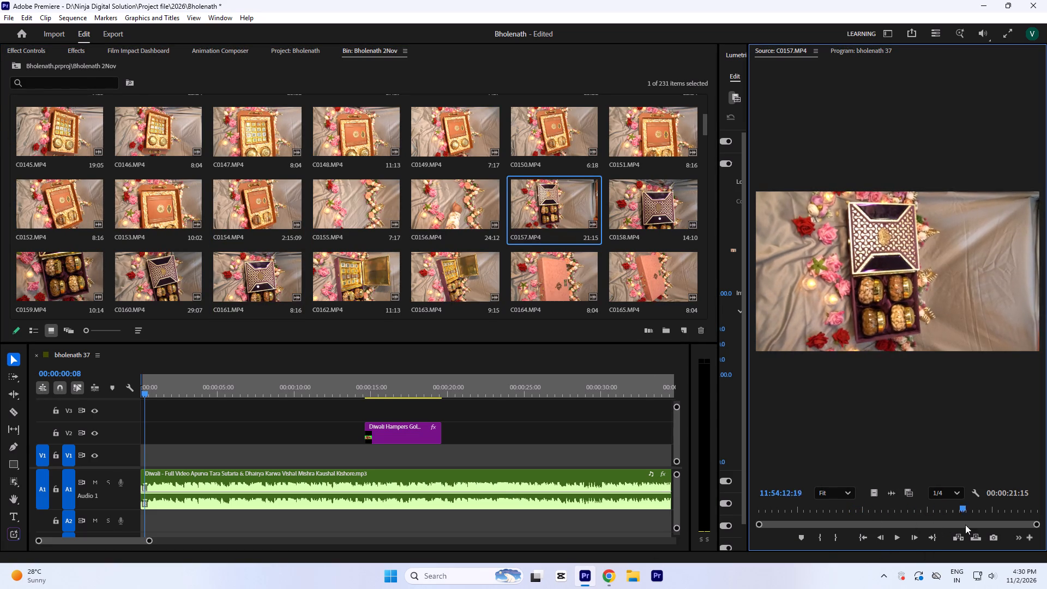
pyautogui.moveTo(965, 525); pyautogui.dragTo(1003, 519)
pyautogui.doubleClick(640, 207)
pyautogui.press('space')
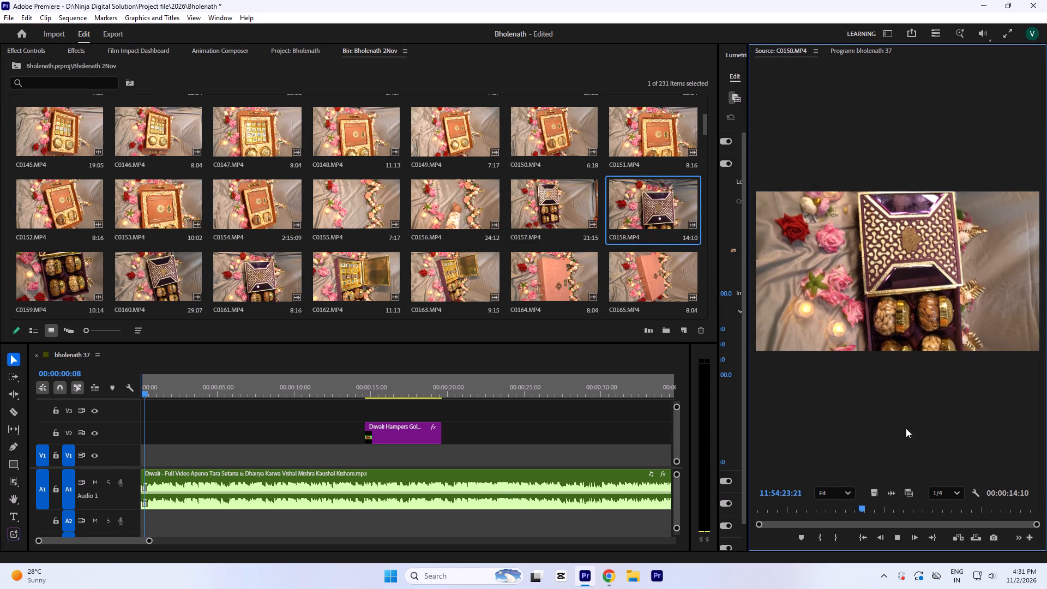
# Preview the red hamper box clips C0126 and C0125 from the start of the bin.
pyautogui.scroll(1, 580, 237)
pyautogui.scroll(1, 491, 235)
pyautogui.scroll(1, 338, 219)
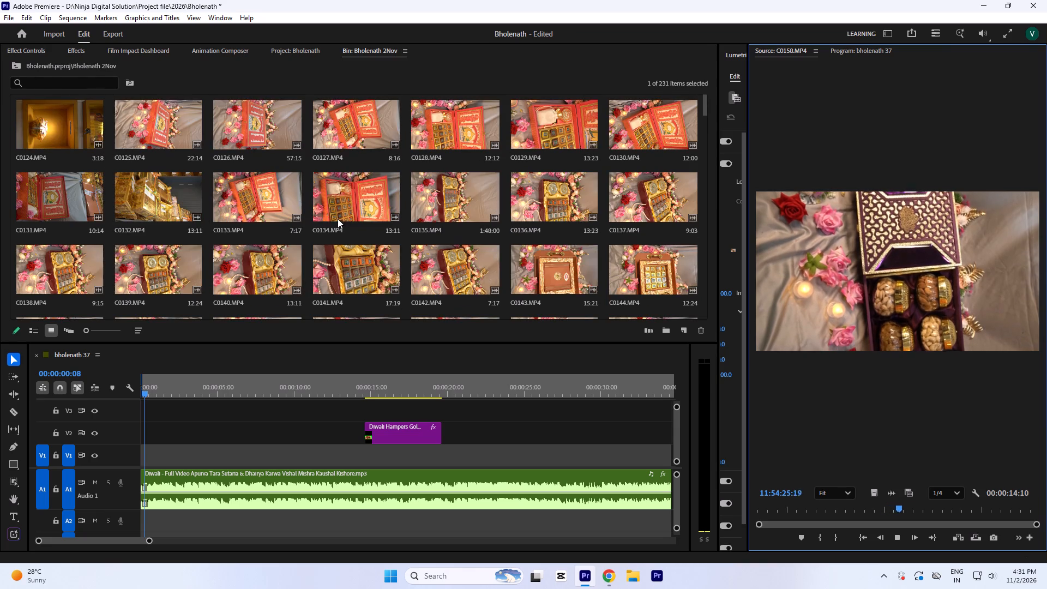
pyautogui.scroll(1, 308, 221)
pyautogui.doubleClick(238, 142)
pyautogui.press('space')
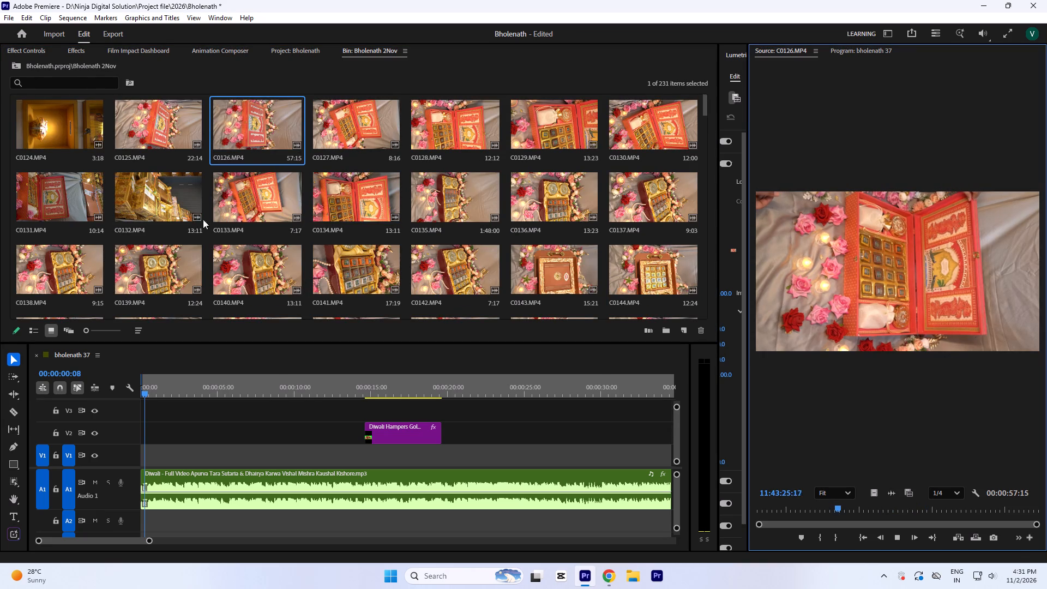
pyautogui.doubleClick(140, 123)
pyautogui.press('space')
pyautogui.moveTo(848, 510); pyautogui.dragTo(874, 519)
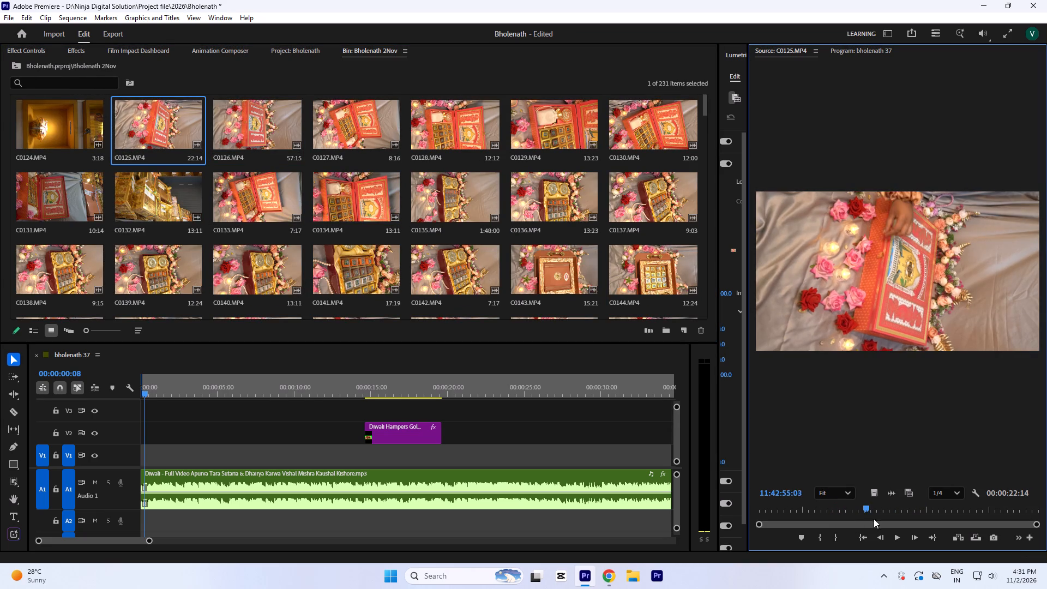
pyautogui.moveTo(874, 519); pyautogui.dragTo(968, 506)
# Preview the clips C0155 to C0158 and C0172 in search of an opening shot.
pyautogui.scroll(2, 559, 191)
pyautogui.scroll(-2, 557, 198)
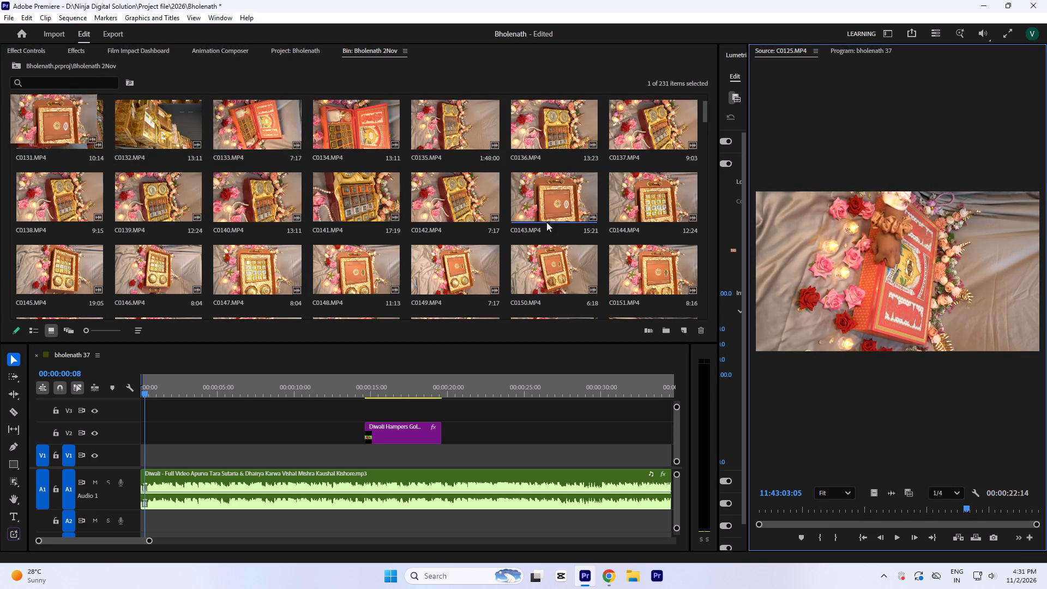
pyautogui.scroll(-2, 352, 246)
pyautogui.click(349, 190)
pyautogui.doubleClick(358, 118)
pyautogui.press('space')
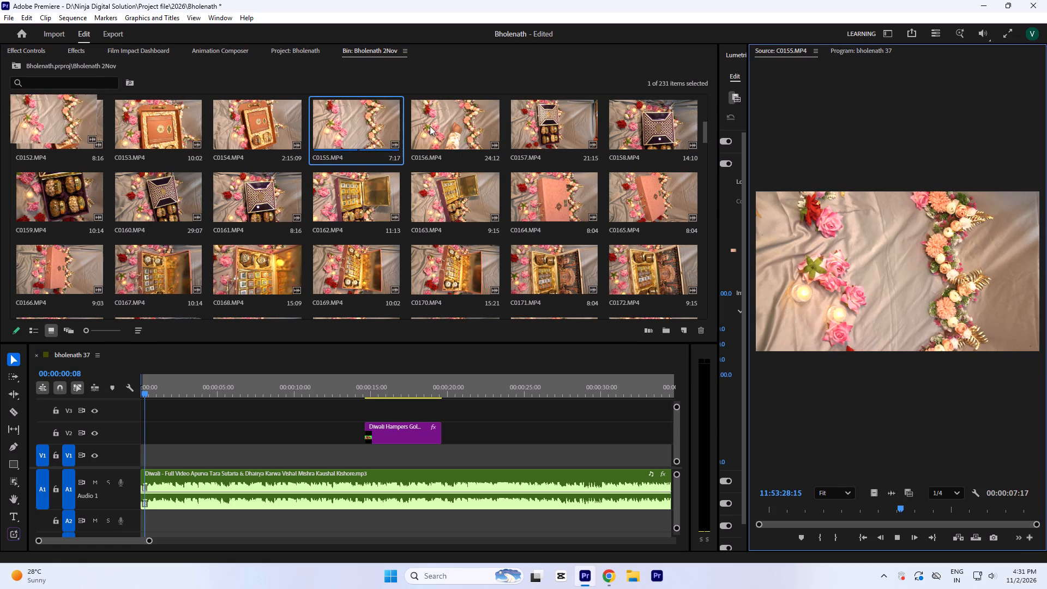
pyautogui.moveTo(858, 509); pyautogui.dragTo(977, 527)
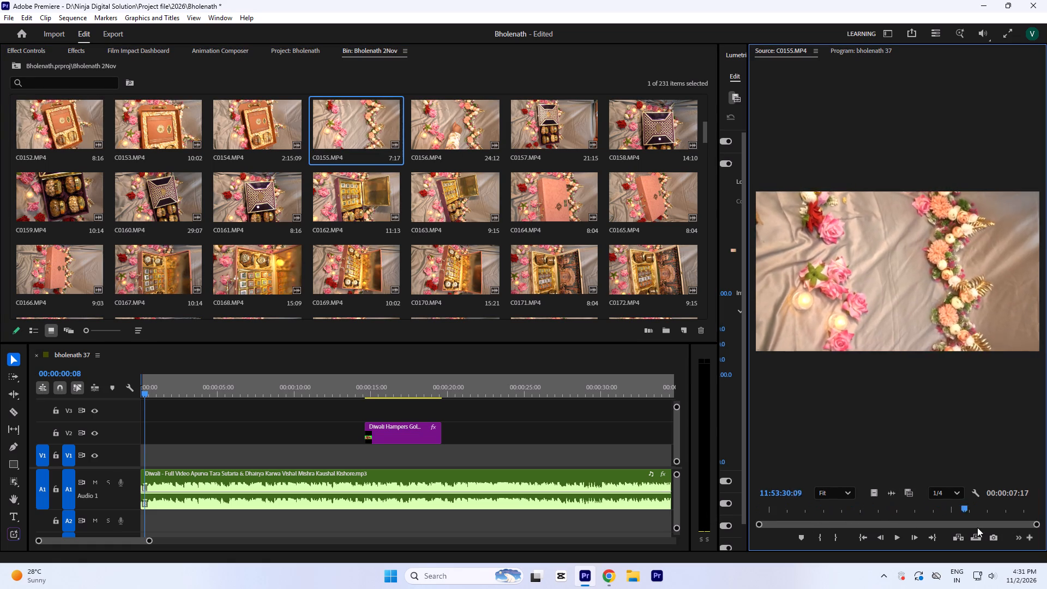
pyautogui.moveTo(977, 527); pyautogui.dragTo(982, 523)
pyautogui.press('space')
pyautogui.doubleClick(440, 121)
pyautogui.press('space')
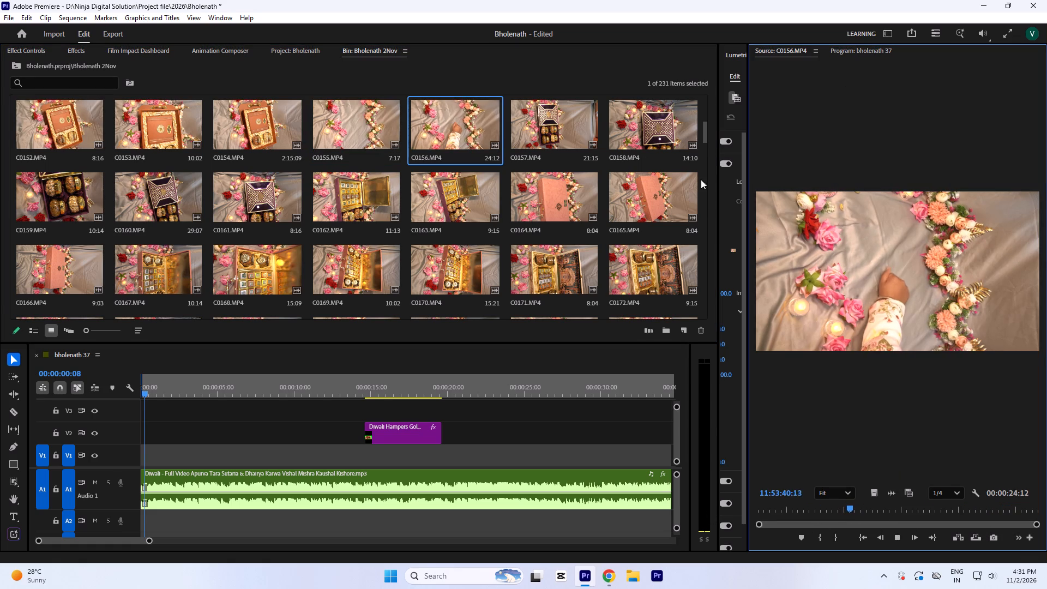
pyautogui.doubleClick(538, 124)
pyautogui.press('space')
pyautogui.doubleClick(647, 136)
pyautogui.press('space')
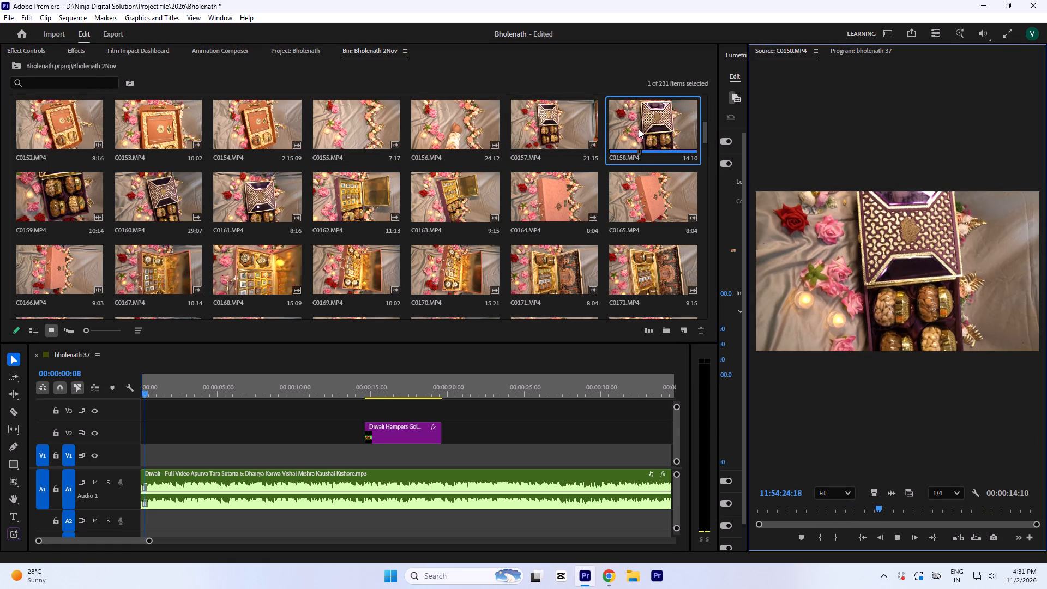
pyautogui.scroll(-1, 637, 136)
pyautogui.doubleClick(639, 201)
pyautogui.press('space')
pyautogui.scroll(-1, 518, 250)
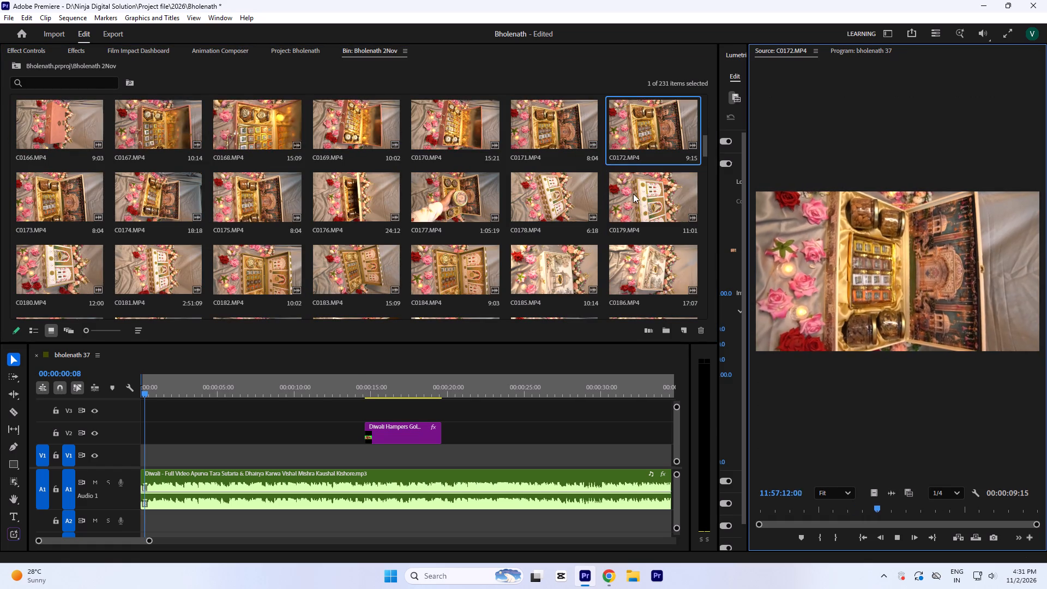
# Preview C0179, mark a 4:07 section of it and place that section at the start of V1.
pyautogui.doubleClick(633, 194)
pyautogui.press('space')
pyautogui.moveTo(841, 505); pyautogui.dragTo(797, 528)
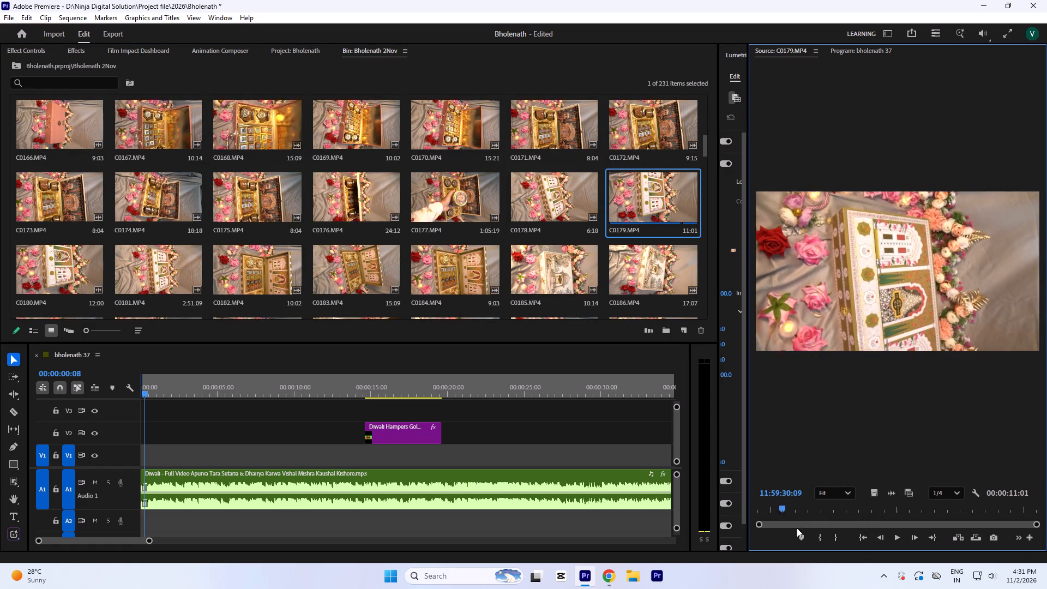
pyautogui.moveTo(797, 528); pyautogui.dragTo(929, 538)
pyautogui.press('i')
pyautogui.press('o')
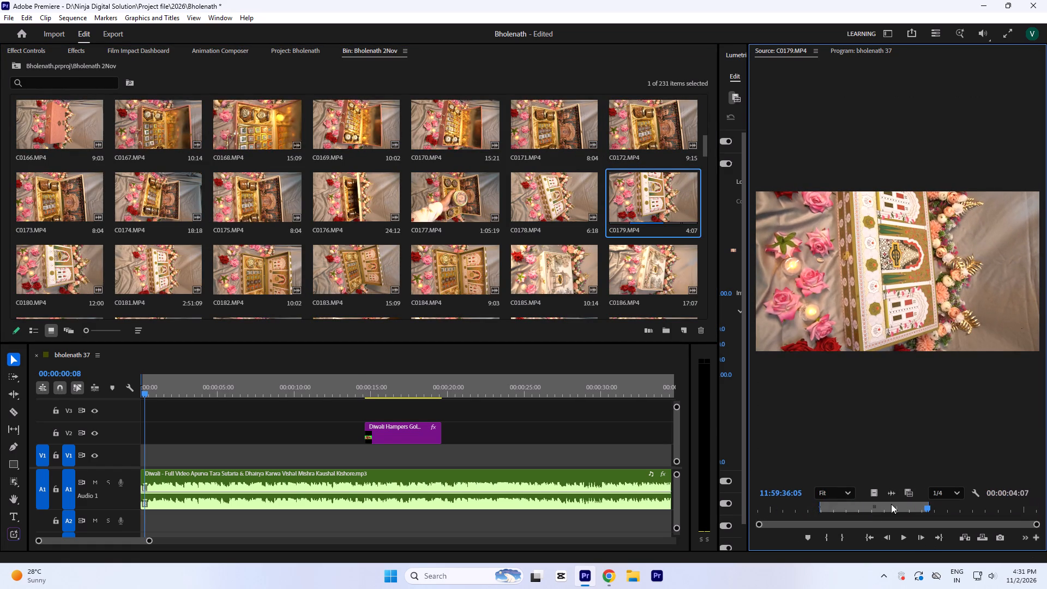
pyautogui.moveTo(871, 496); pyautogui.dragTo(142, 452)
# Rotate the C0179 clip by -90° so it fills the vertical frame.
pyautogui.click(167, 458)
pyautogui.moveTo(170, 394); pyautogui.dragTo(167, 394)
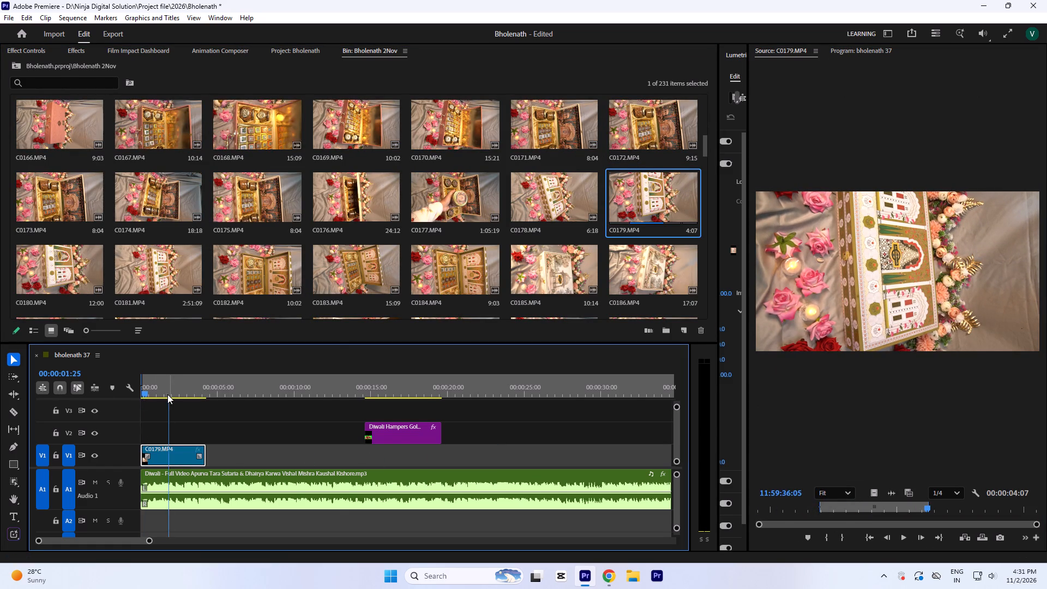
pyautogui.moveTo(167, 394); pyautogui.dragTo(106, 394)
pyautogui.rightClick(174, 449)
pyautogui.click(28, 46)
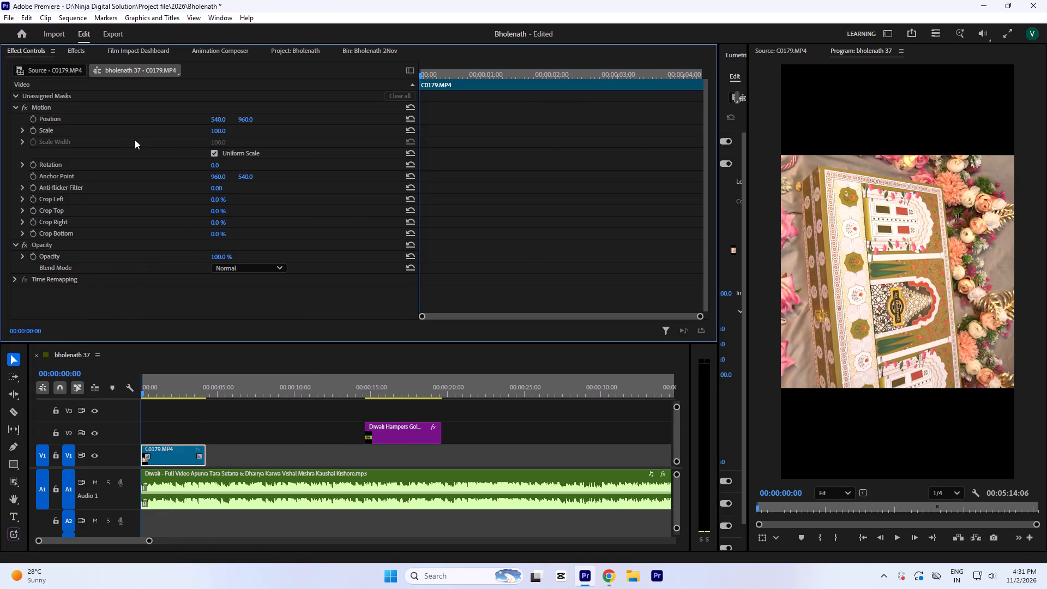
pyautogui.click(214, 162)
pyautogui.press('-')
pyautogui.press('9')
pyautogui.moveTo(658, 151); pyautogui.dragTo(650, 155)
pyautogui.press('0')
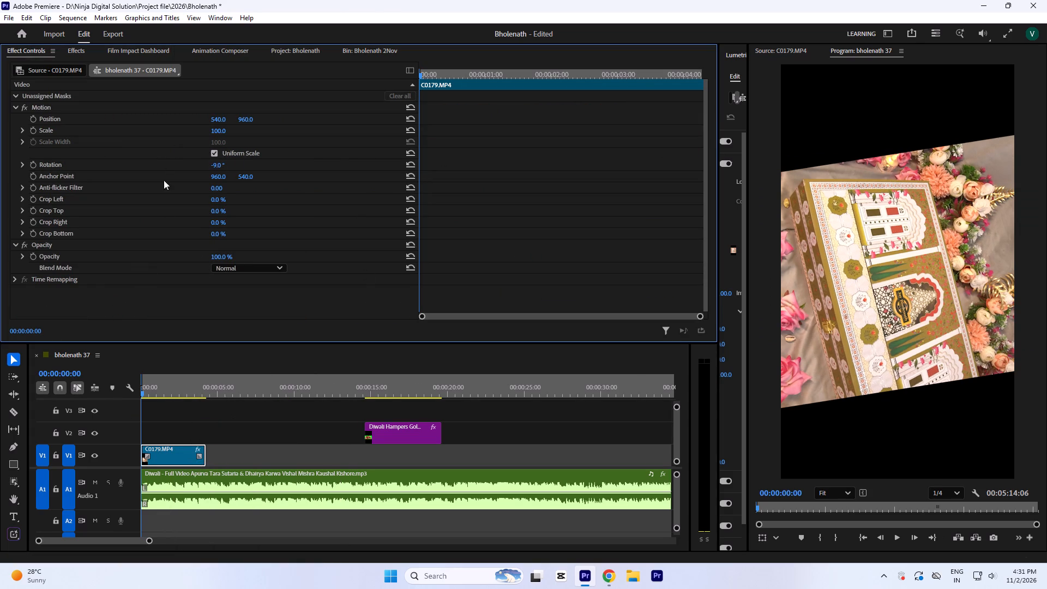
pyautogui.click(215, 164)
pyautogui.press('-')
pyautogui.press('9')
pyautogui.press('0')
pyautogui.click(575, 163)
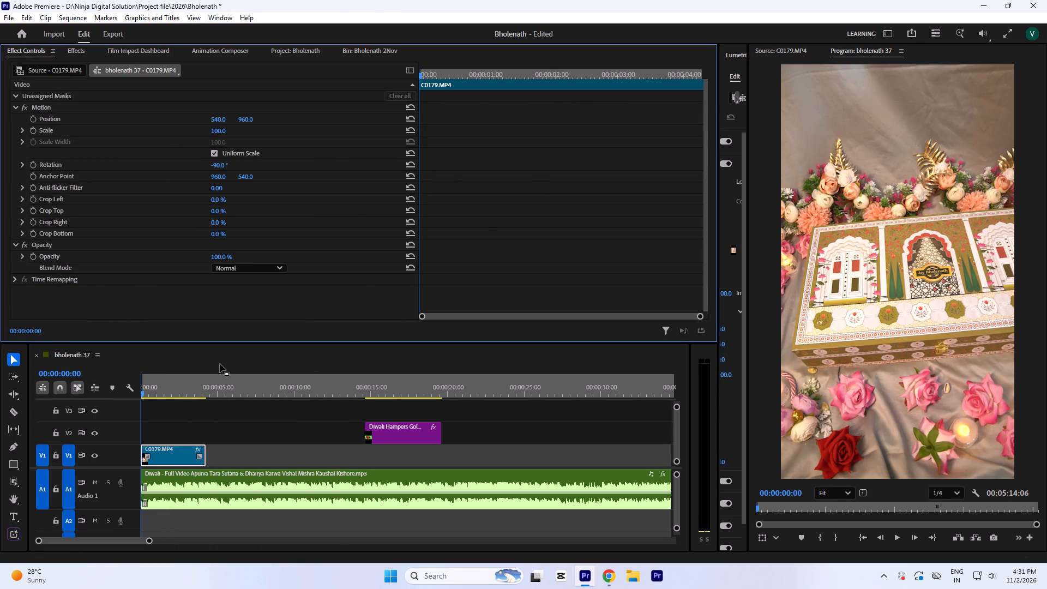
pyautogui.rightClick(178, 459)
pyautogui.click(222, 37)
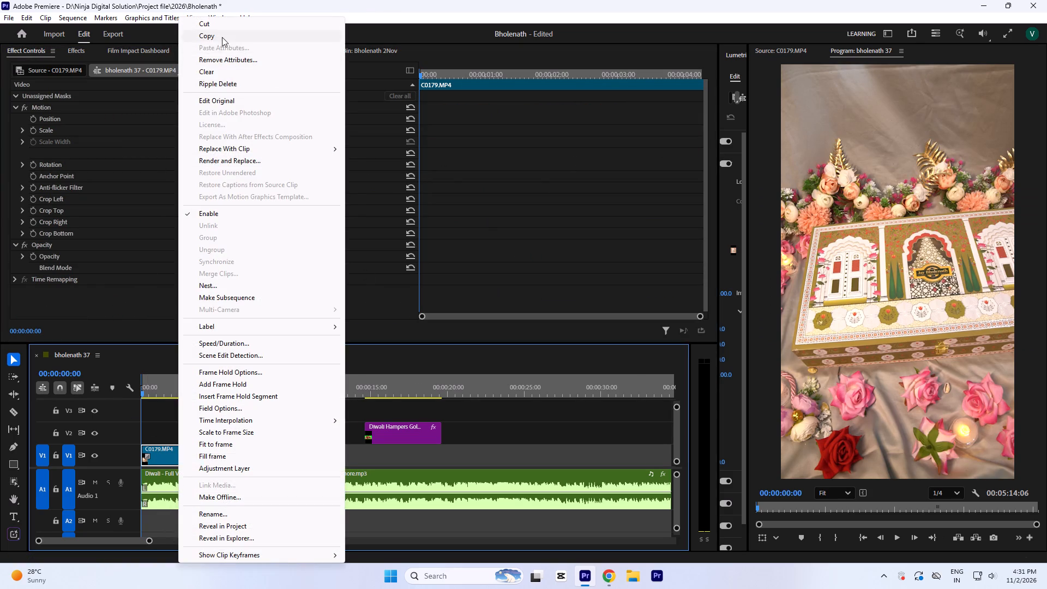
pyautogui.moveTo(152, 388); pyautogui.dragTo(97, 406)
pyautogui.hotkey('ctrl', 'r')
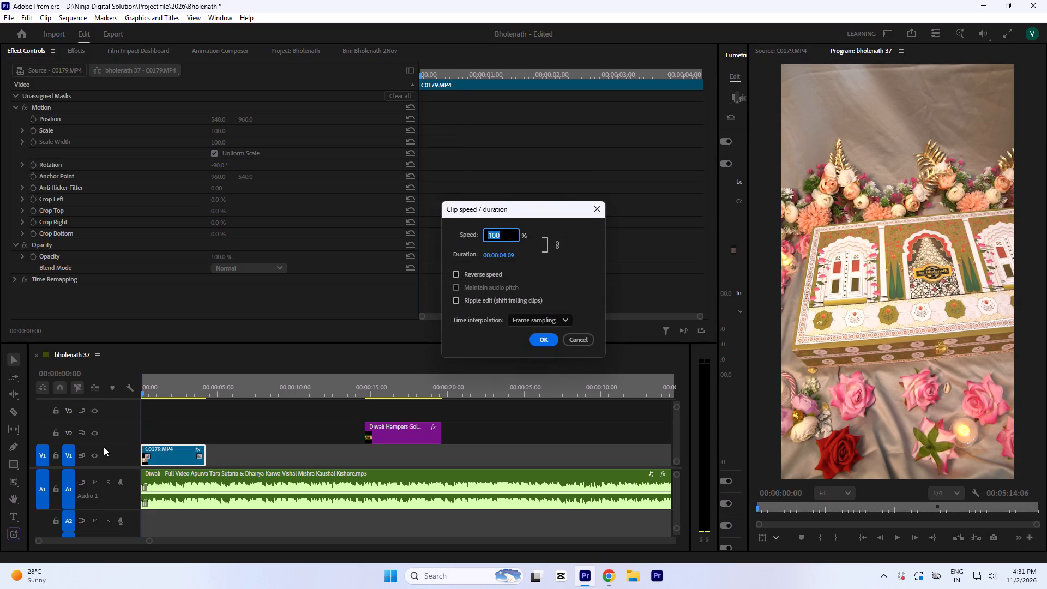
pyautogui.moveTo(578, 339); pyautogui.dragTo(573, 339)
# Slow the C0179 clip to 80% speed and play its opening.
pyautogui.press('Return')
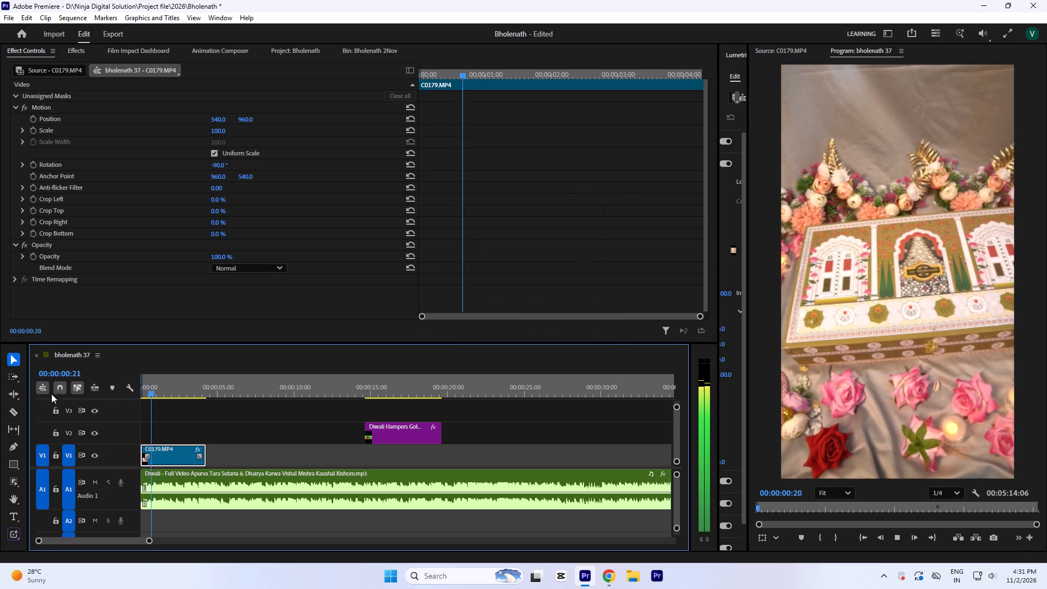
pyautogui.press('space')
pyautogui.hotkey('ctrl', 'r')
pyautogui.write('80')
pyautogui.press('Return')
pyautogui.moveTo(158, 396); pyautogui.dragTo(122, 402)
pyautogui.press('space')
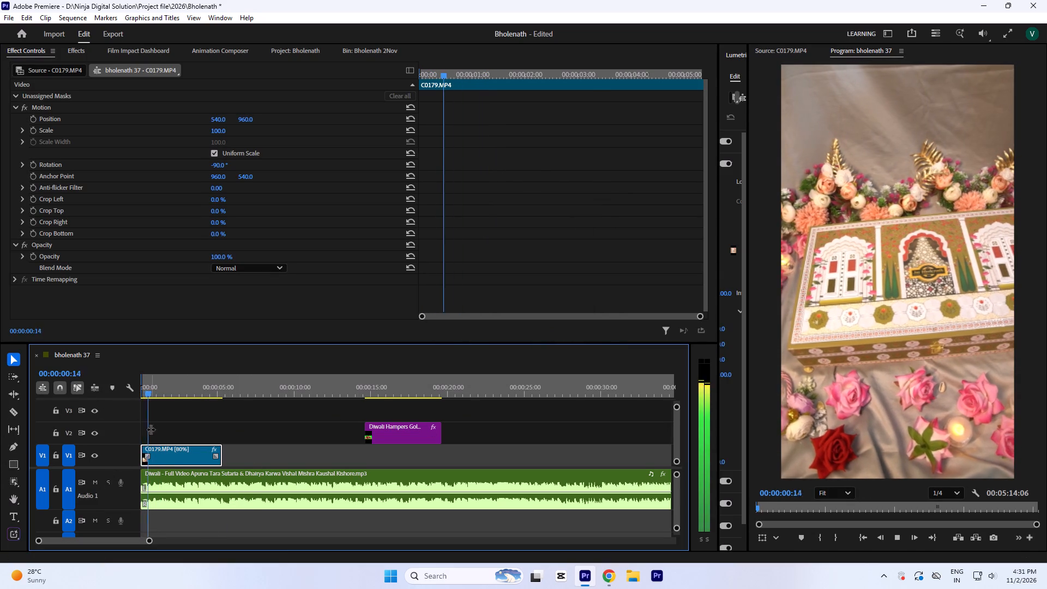
pyautogui.press('space')
# Trim about 0.6 seconds off the beginning of the C0179 clip and move it back to the start of V1.
pyautogui.moveTo(155, 378); pyautogui.dragTo(111, 380)
pyautogui.press('=')
pyautogui.press('=')
pyautogui.press('space')
pyautogui.press('space')
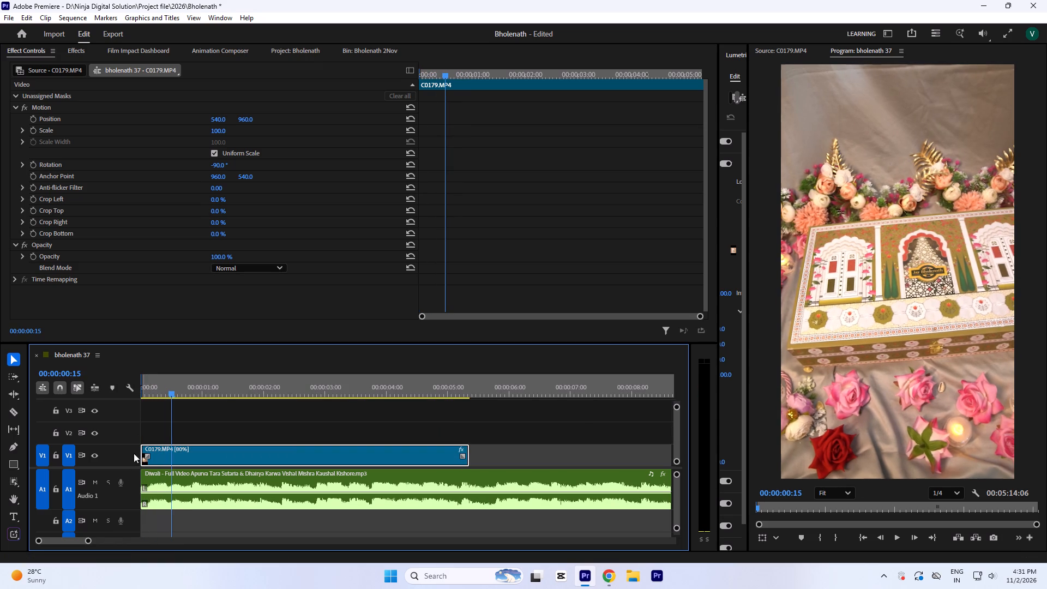
pyautogui.moveTo(143, 457); pyautogui.dragTo(181, 462)
pyautogui.moveTo(203, 456); pyautogui.dragTo(147, 446)
pyautogui.moveTo(167, 381); pyautogui.dragTo(63, 390)
# Set the C0179 clip's rotation to -84° and its scale to 118 to straighten and fill the frame, and save the project.
pyautogui.click(225, 164)
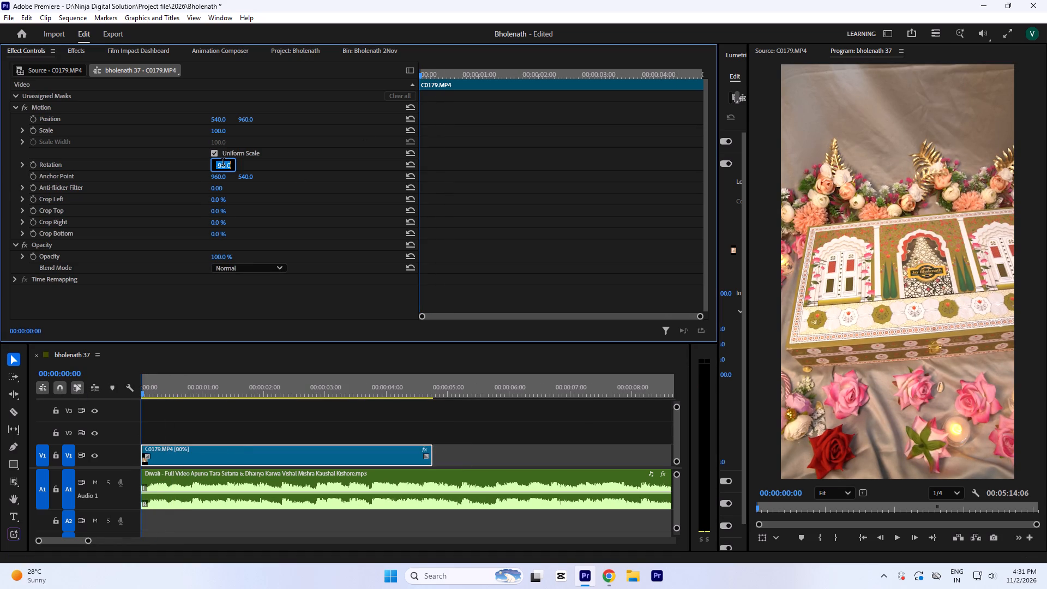
pyautogui.press('Up')
pyautogui.press('Up')
pyautogui.press('Up')
pyautogui.press('Up')
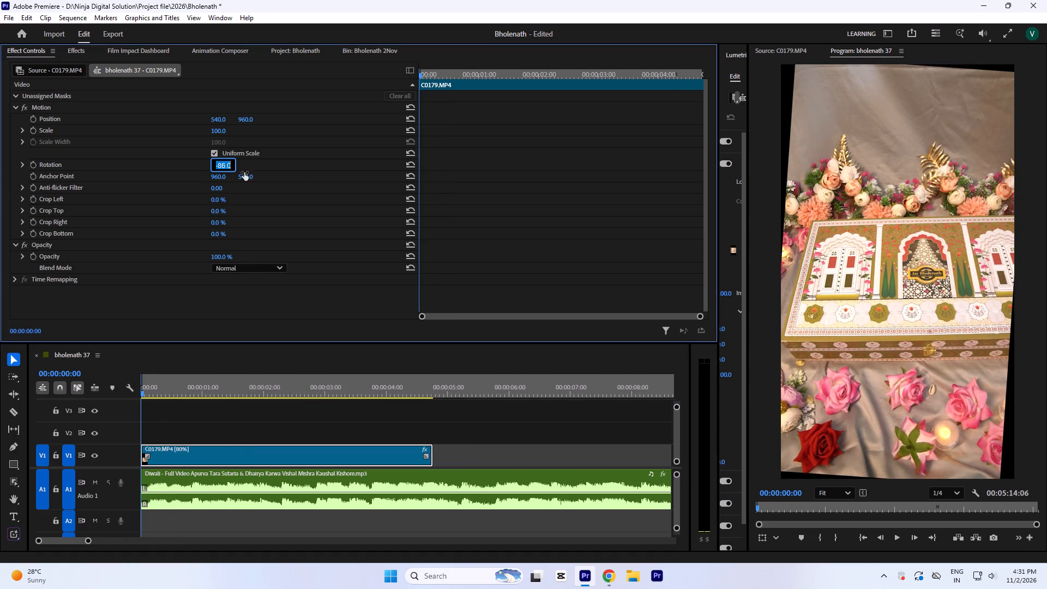
pyautogui.press('Up')
pyautogui.press('Up')
pyautogui.moveTo(218, 133); pyautogui.dragTo(217, 129)
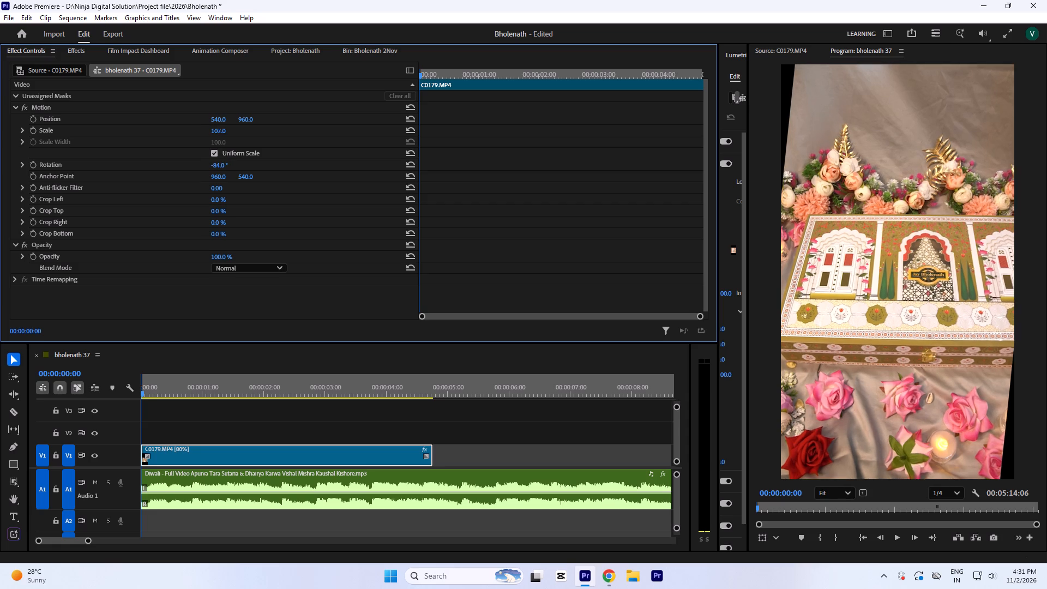
pyautogui.moveTo(217, 129); pyautogui.dragTo(217, 123)
pyautogui.click(219, 166)
pyautogui.press('Down')
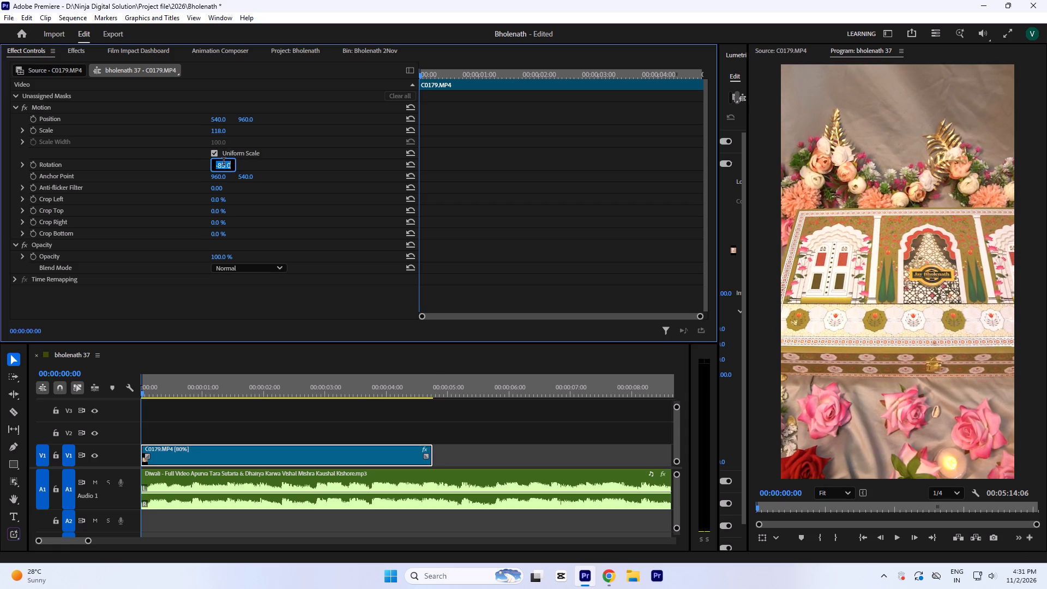
pyautogui.click(537, 177)
pyautogui.click(252, 425)
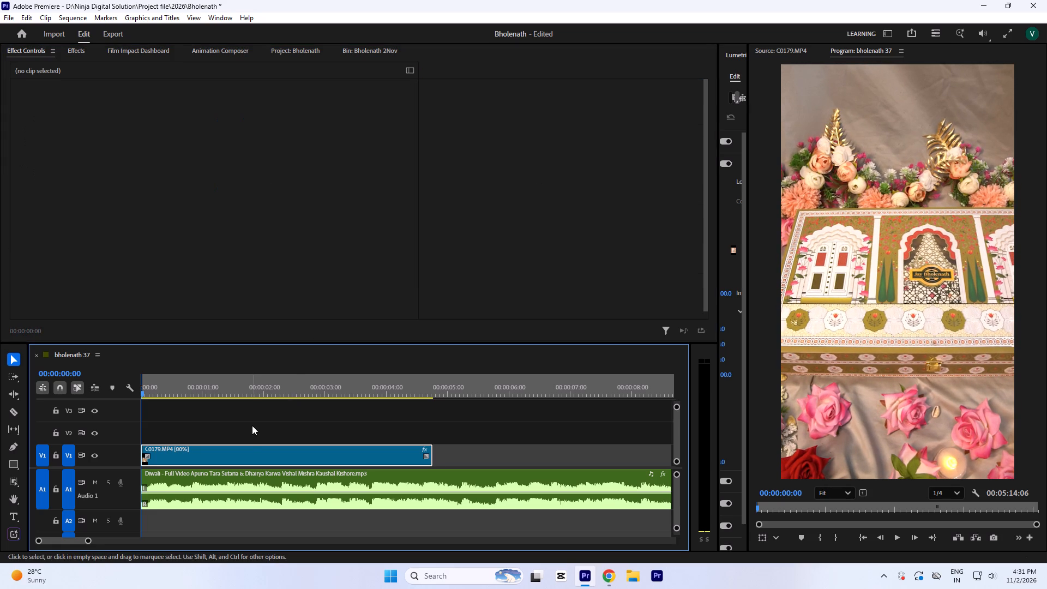
pyautogui.hotkey('ctrl', 's')
# Play the opening, trim the end of the C0179 clip to the music beat at about 3:23, and save the project.
pyautogui.moveTo(157, 387); pyautogui.dragTo(97, 403)
pyautogui.press('space')
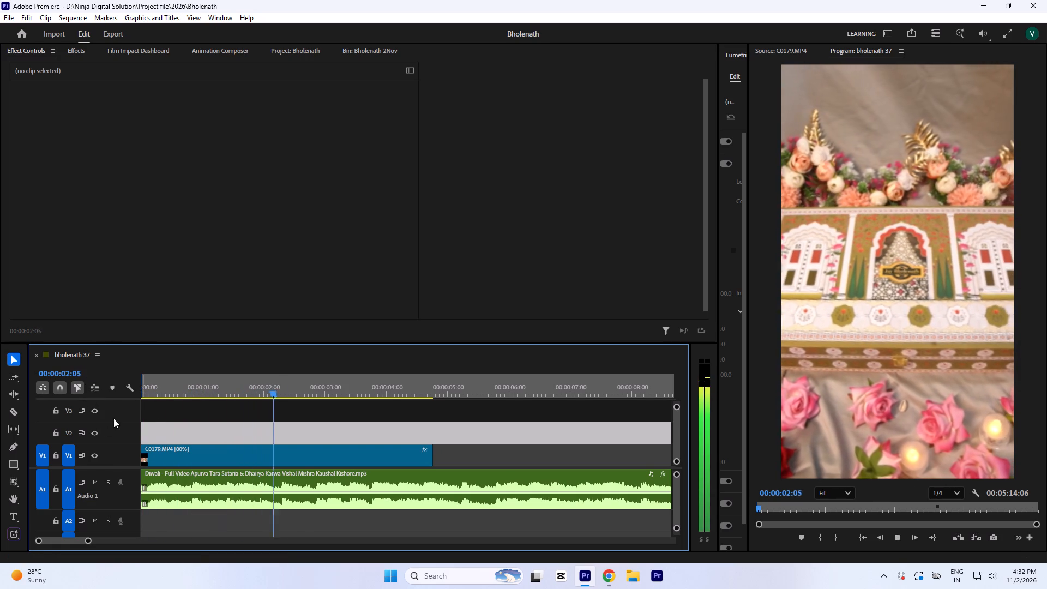
pyautogui.press('space')
pyautogui.press('space')
pyautogui.press('space')
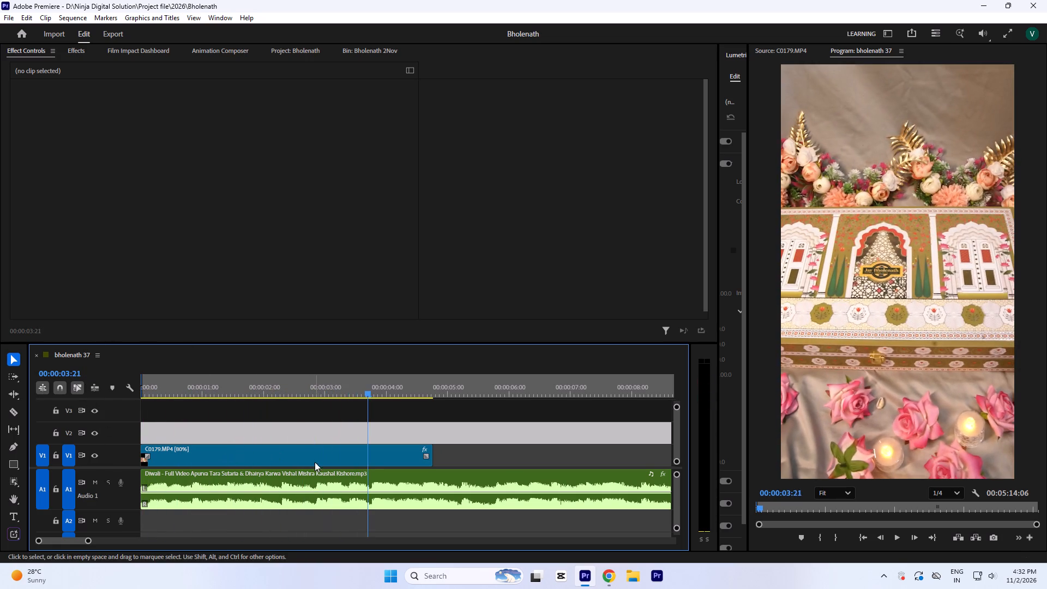
pyautogui.press('space')
pyautogui.press('space')
pyautogui.moveTo(378, 386); pyautogui.dragTo(374, 403)
pyautogui.press('=')
pyautogui.press('=')
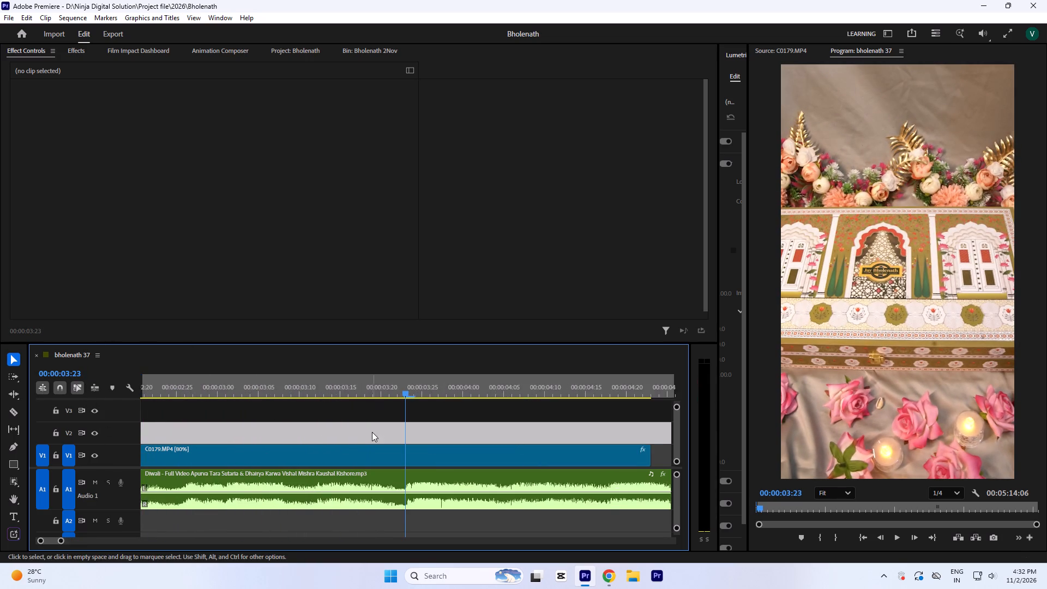
pyautogui.press('=')
pyautogui.press('=')
pyautogui.press('=')
pyautogui.press('-')
pyautogui.press('-')
pyautogui.press('-')
pyautogui.moveTo(436, 461); pyautogui.dragTo(363, 468)
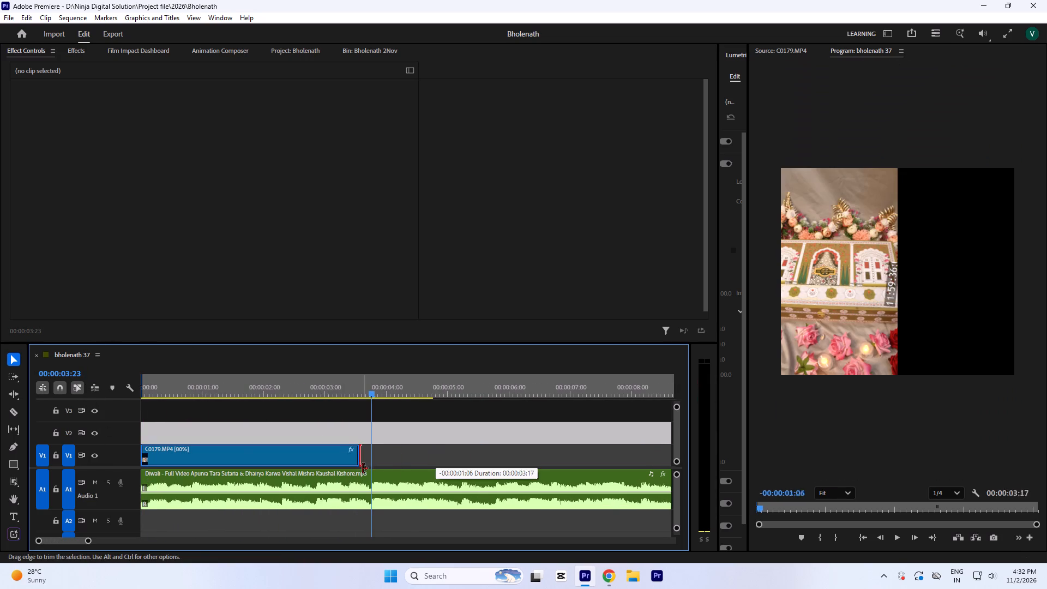
pyautogui.moveTo(363, 468); pyautogui.dragTo(374, 471)
pyautogui.press('-')
pyautogui.moveTo(257, 396); pyautogui.dragTo(1, 410)
pyautogui.press('space')
pyautogui.hotkey('ctrl', 's')
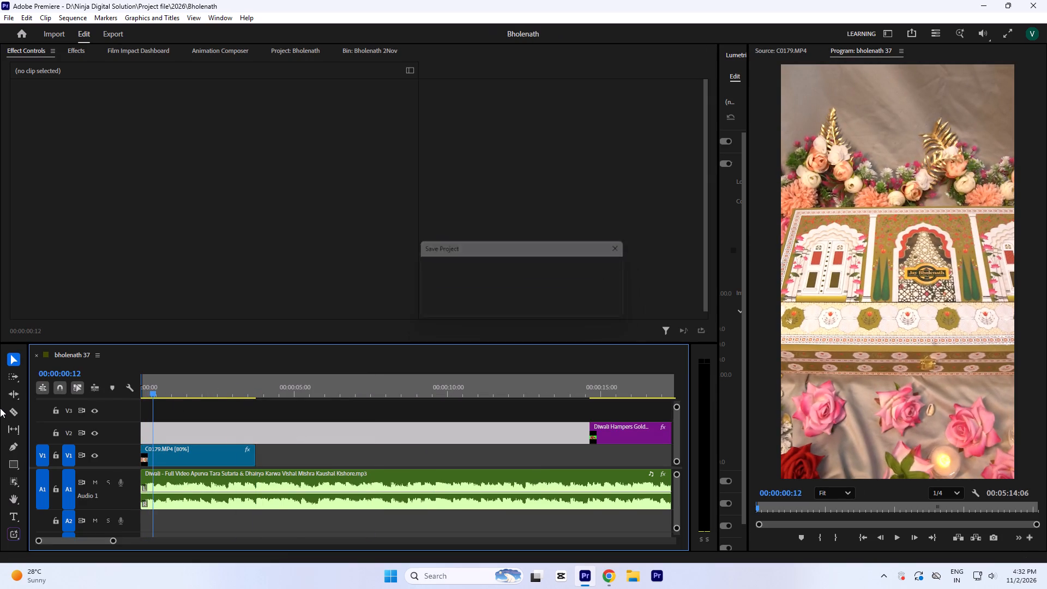
# Move the Diwali Hampers sticker from about 15 seconds to the start of V2 above C0179 and play it.
pyautogui.moveTo(201, 372); pyautogui.dragTo(245, 403)
pyautogui.moveTo(245, 398); pyautogui.dragTo(251, 404)
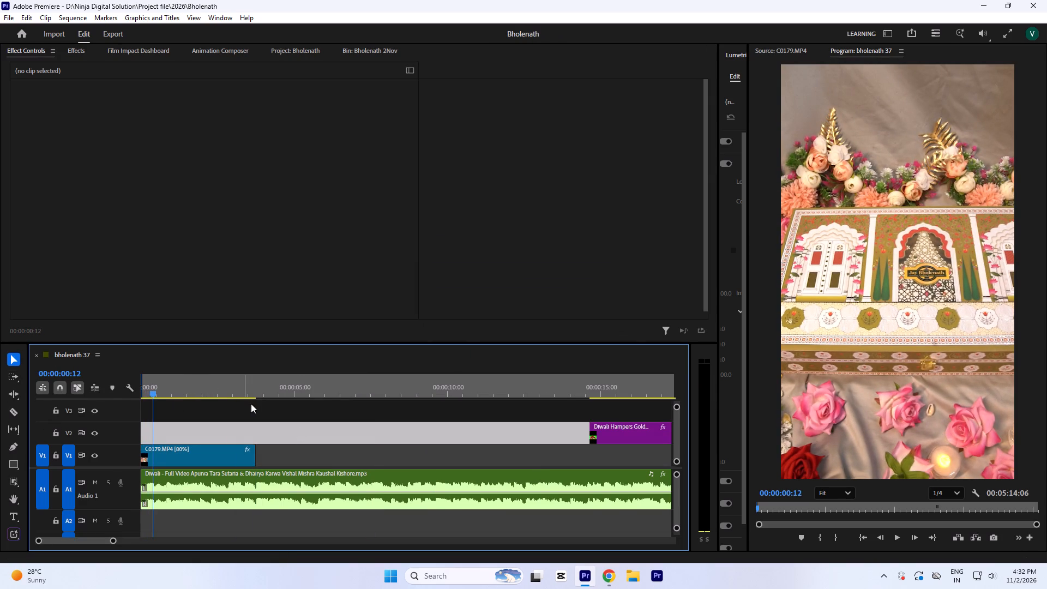
pyautogui.moveTo(251, 404); pyautogui.dragTo(251, 399)
pyautogui.moveTo(250, 388); pyautogui.dragTo(253, 399)
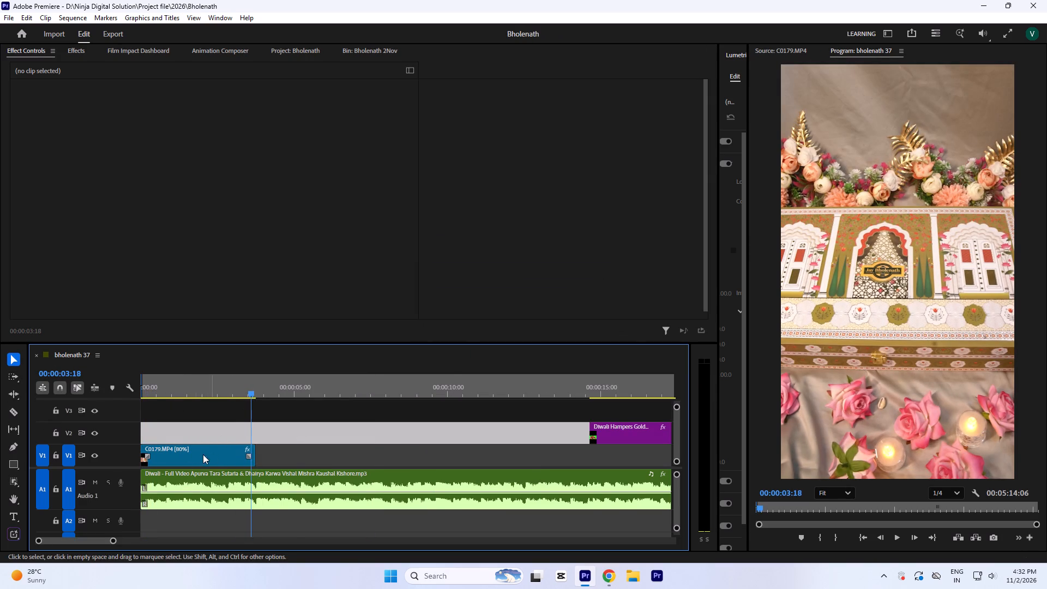
pyautogui.click(203, 454)
pyautogui.moveTo(568, 382); pyautogui.dragTo(590, 400)
pyautogui.press('space')
pyautogui.press('space')
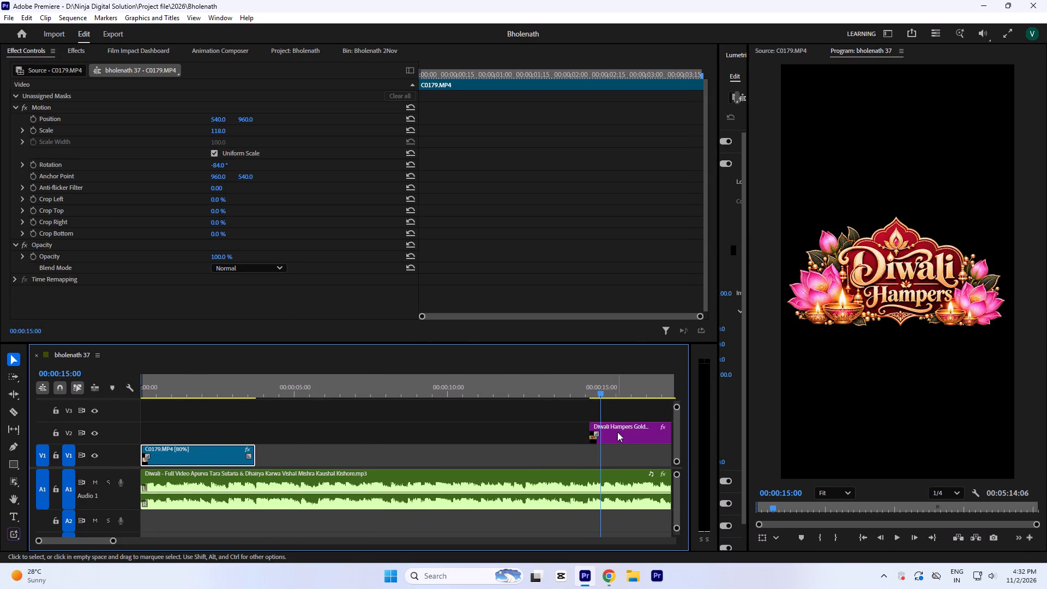
pyautogui.moveTo(618, 432); pyautogui.dragTo(140, 423)
pyautogui.moveTo(158, 385); pyautogui.dragTo(55, 397)
pyautogui.press('space')
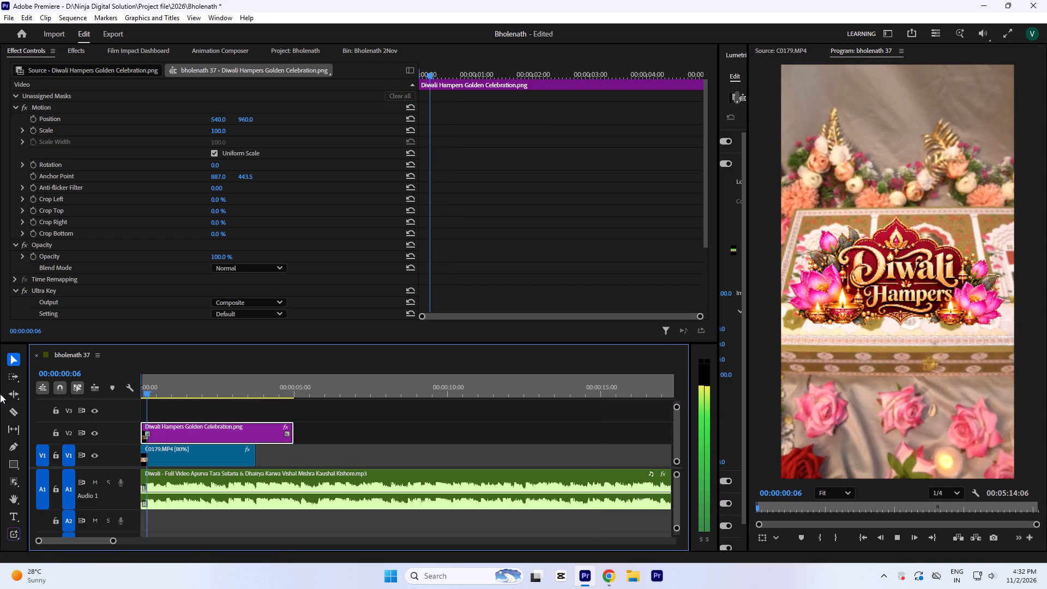
pyautogui.press('space')
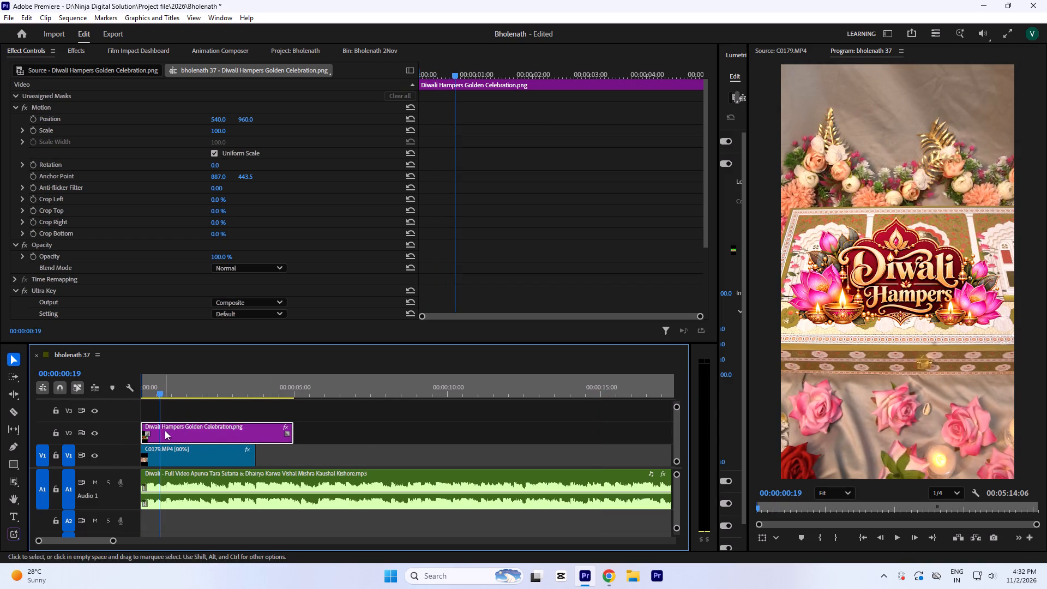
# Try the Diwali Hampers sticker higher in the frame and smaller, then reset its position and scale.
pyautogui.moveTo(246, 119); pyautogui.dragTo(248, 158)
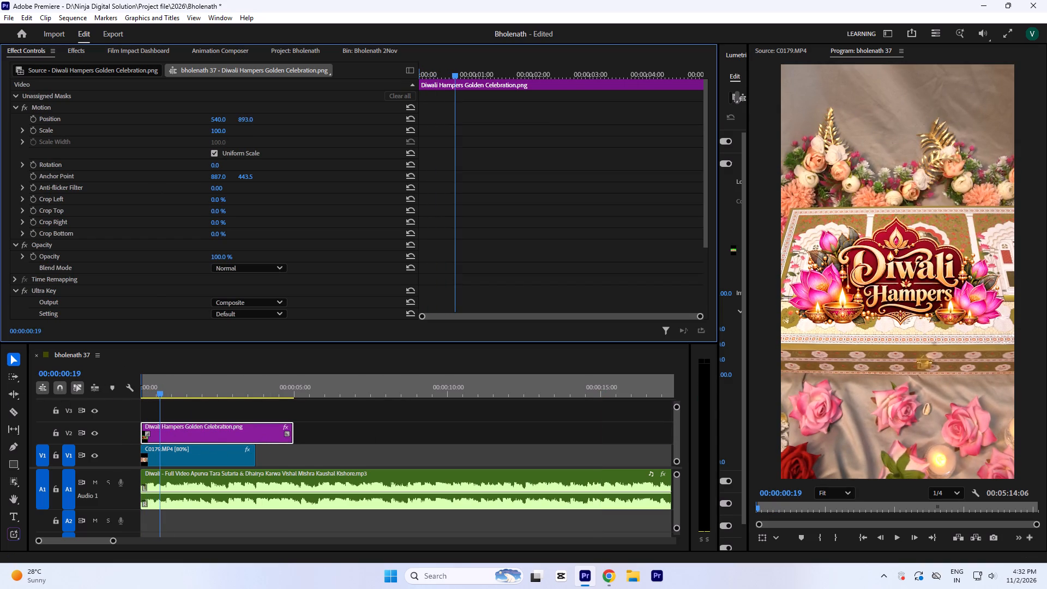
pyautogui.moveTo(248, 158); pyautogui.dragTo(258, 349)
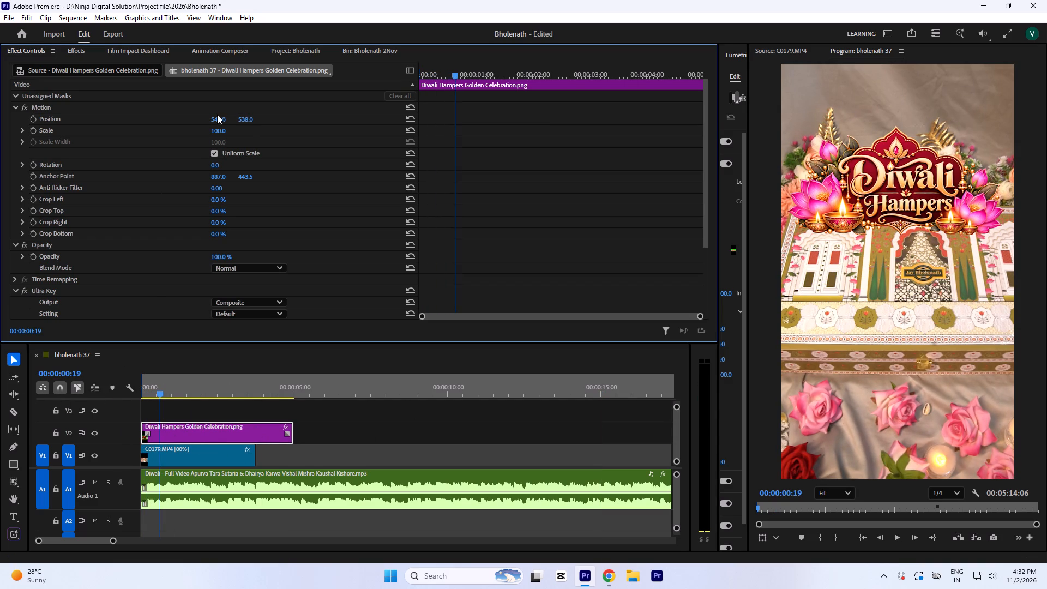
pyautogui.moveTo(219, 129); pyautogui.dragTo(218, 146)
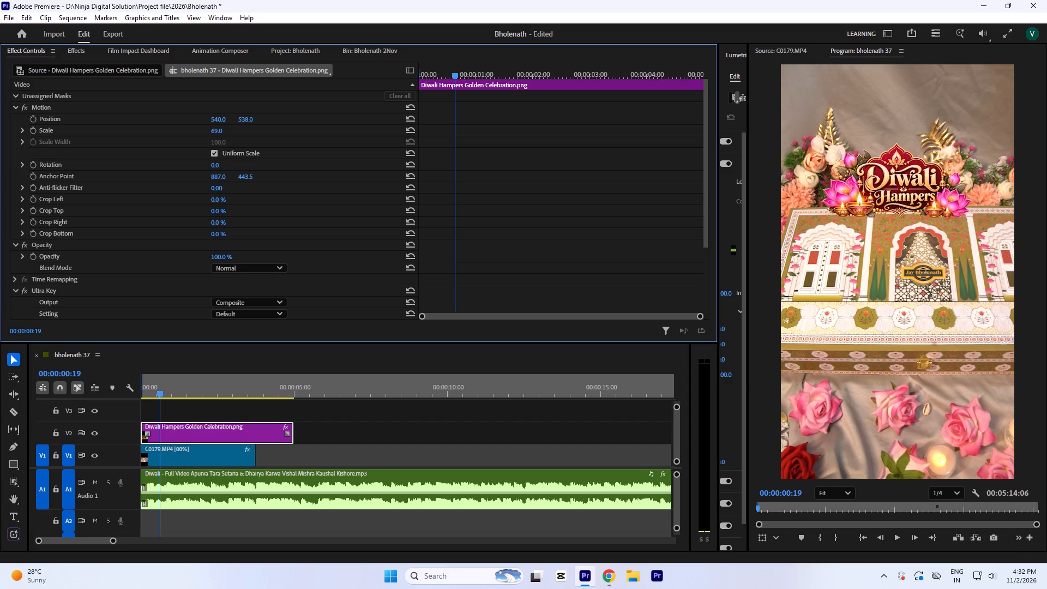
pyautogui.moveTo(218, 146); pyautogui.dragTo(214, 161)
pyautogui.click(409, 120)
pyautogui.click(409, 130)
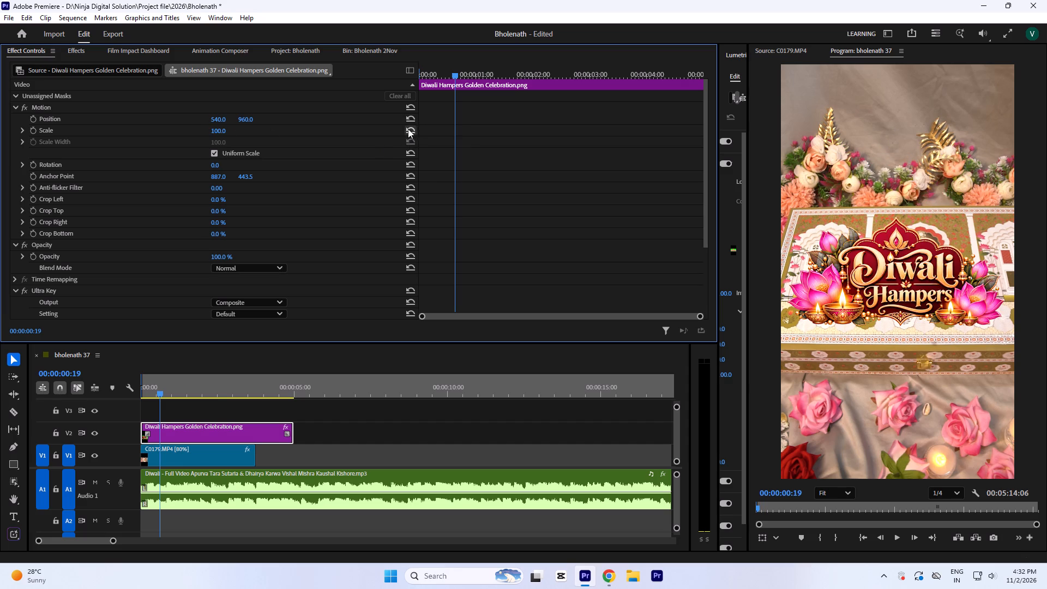
# Trim the end of the Diwali Hampers sticker to match the end of the C0179 clip and play the opening.
pyautogui.moveTo(165, 390); pyautogui.dragTo(152, 392)
pyautogui.moveTo(152, 392); pyautogui.dragTo(127, 393)
pyautogui.hotkey('ctrl', 's')
pyautogui.moveTo(295, 436); pyautogui.dragTo(258, 434)
pyautogui.moveTo(246, 396); pyautogui.dragTo(81, 394)
pyautogui.press('space')
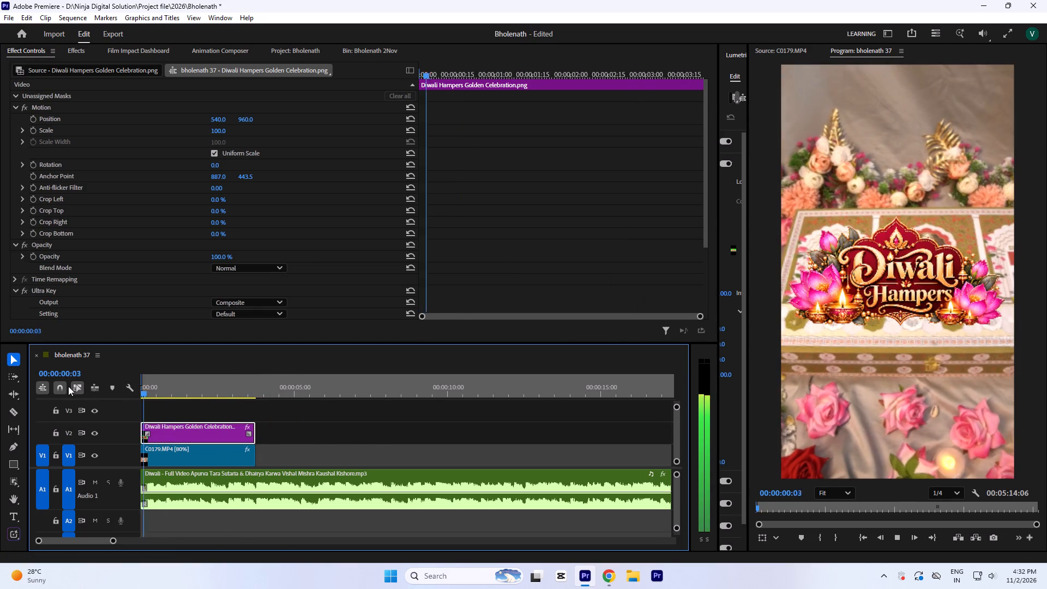
pyautogui.press('space')
# Save the project and apply the Gaussian Blur effect to the C0179 clip.
pyautogui.click(194, 459)
pyautogui.hotkey('ctrl', 's')
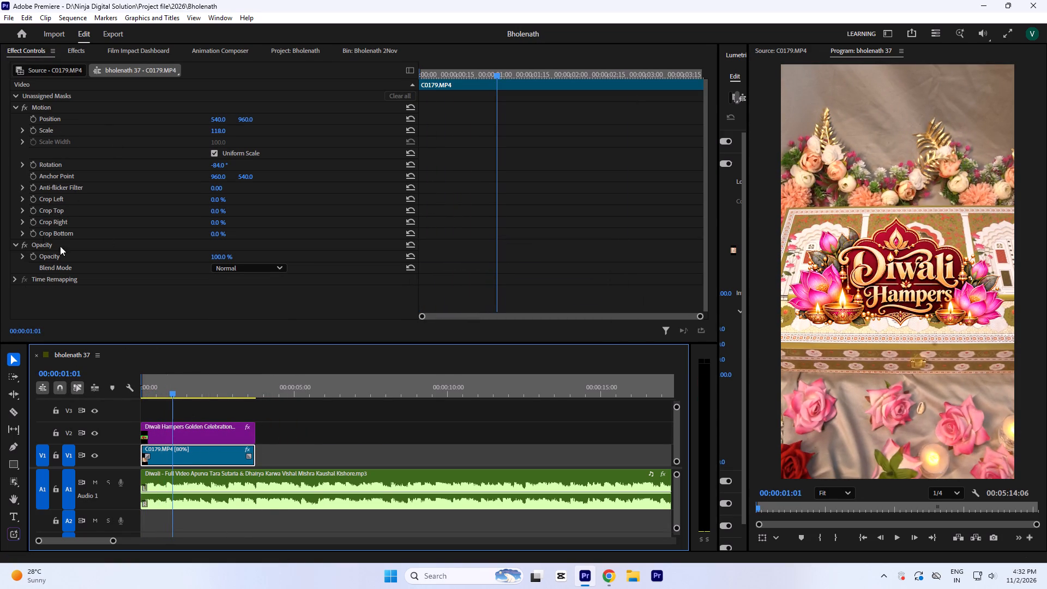
pyautogui.click(80, 49)
pyautogui.click(73, 63)
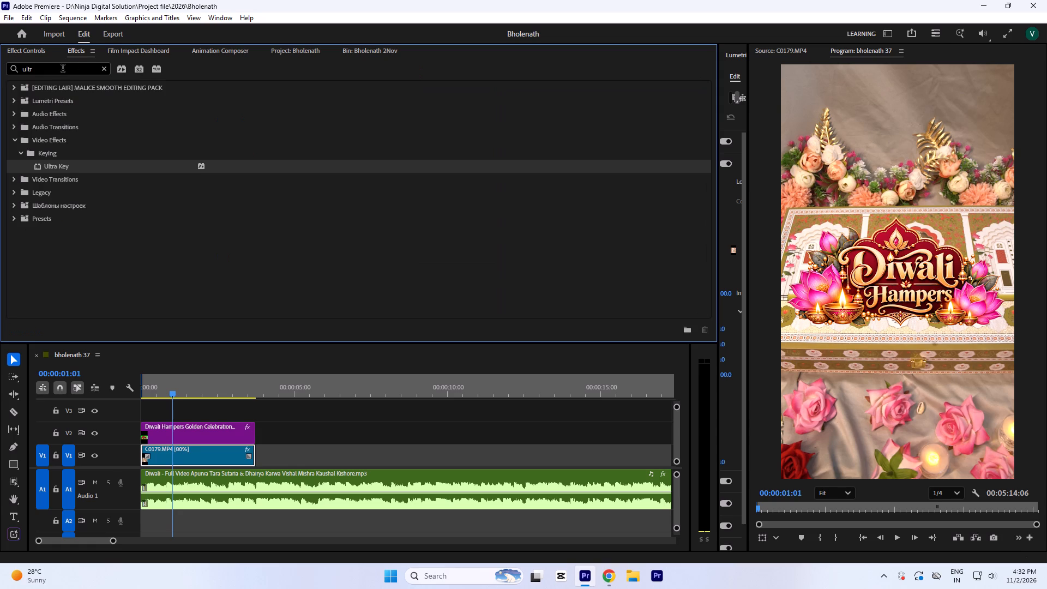
pyautogui.moveTo(63, 69); pyautogui.dragTo(0, 71)
pyautogui.write('gaus')
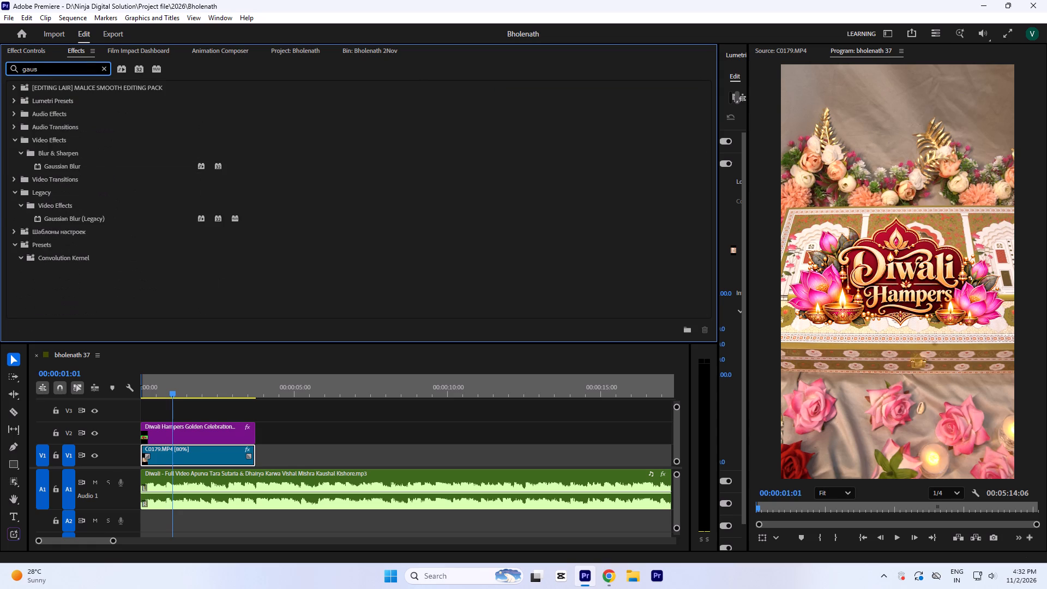
pyautogui.doubleClick(75, 168)
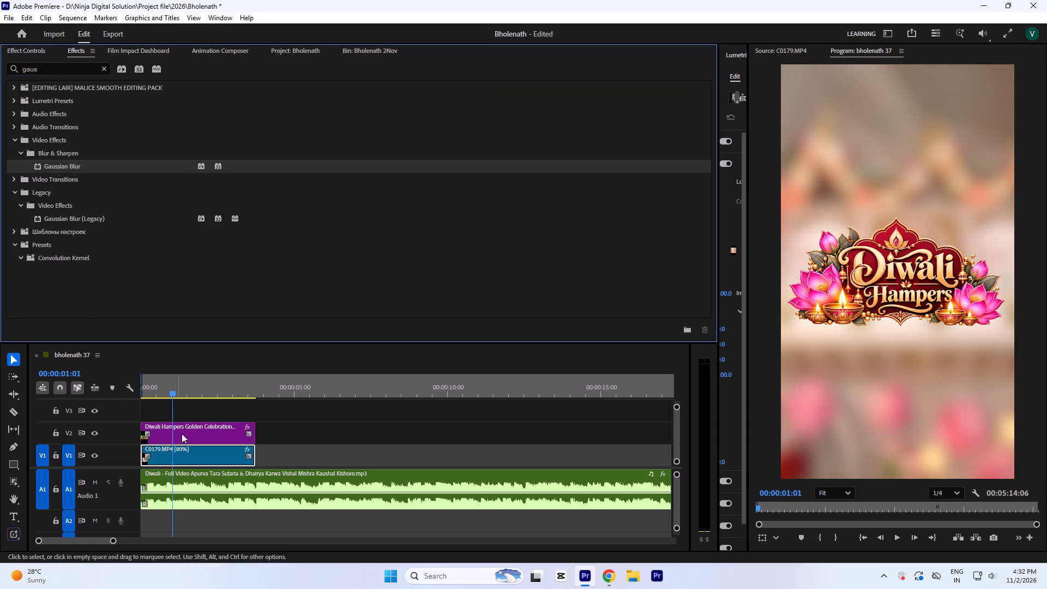
# Set the Gaussian Blur amount on the C0179 clip to 5.
pyautogui.click(21, 54)
pyautogui.scroll(-6, 148, 241)
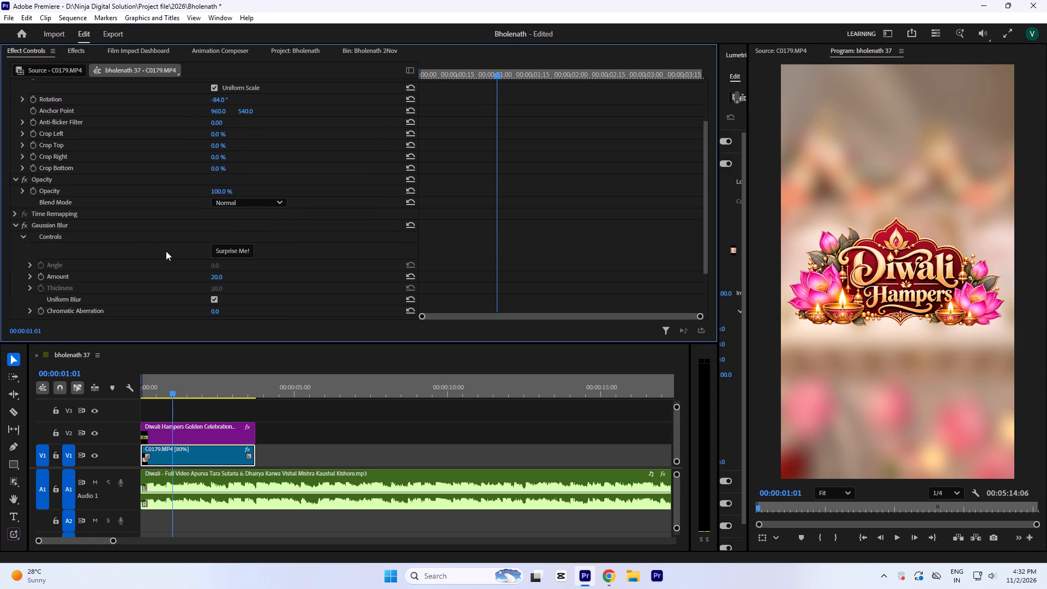
pyautogui.click(216, 279)
pyautogui.press('5')
pyautogui.click(501, 191)
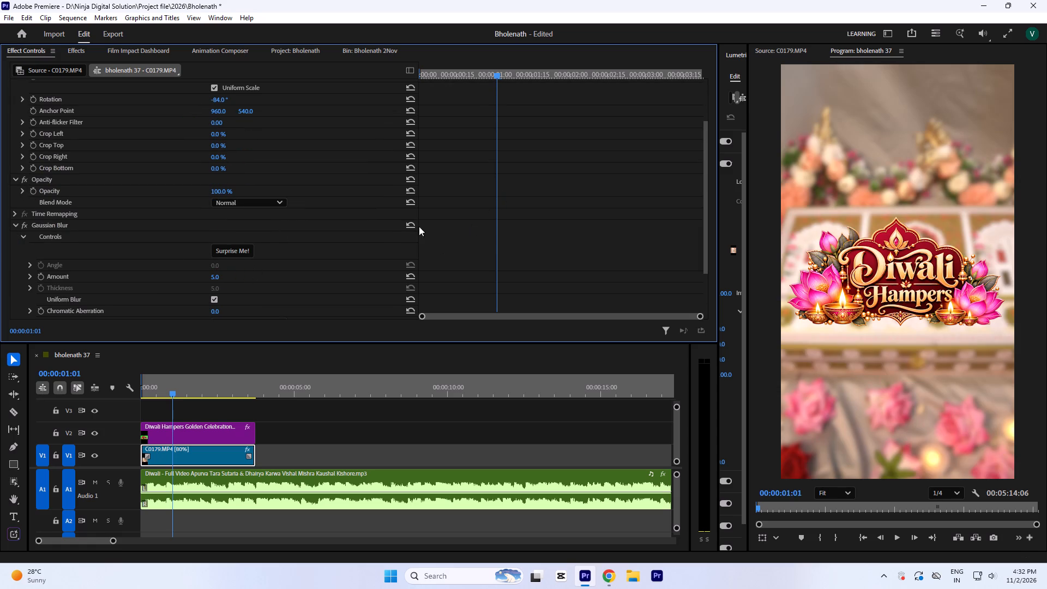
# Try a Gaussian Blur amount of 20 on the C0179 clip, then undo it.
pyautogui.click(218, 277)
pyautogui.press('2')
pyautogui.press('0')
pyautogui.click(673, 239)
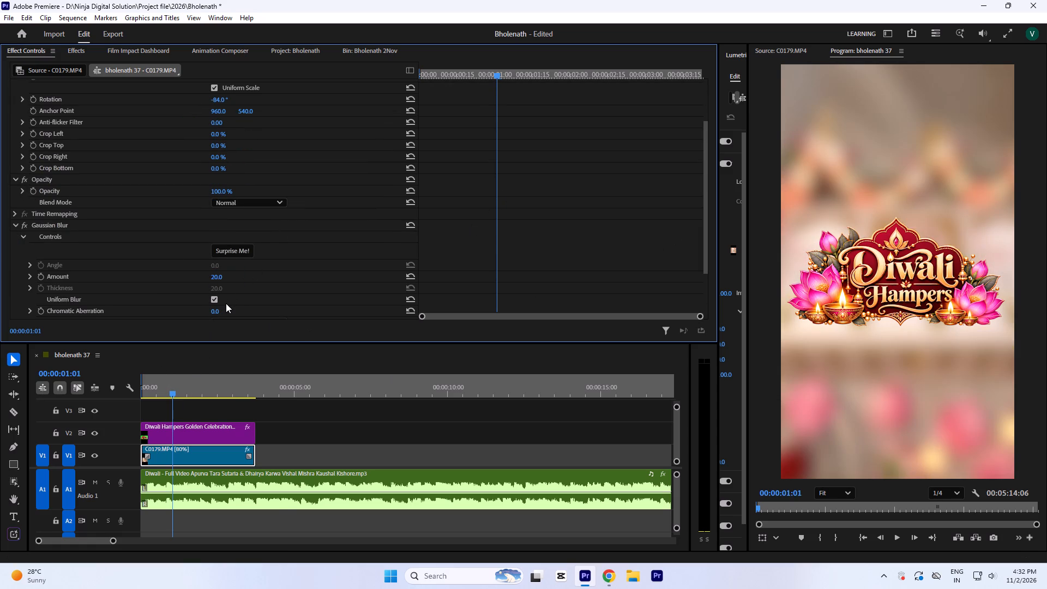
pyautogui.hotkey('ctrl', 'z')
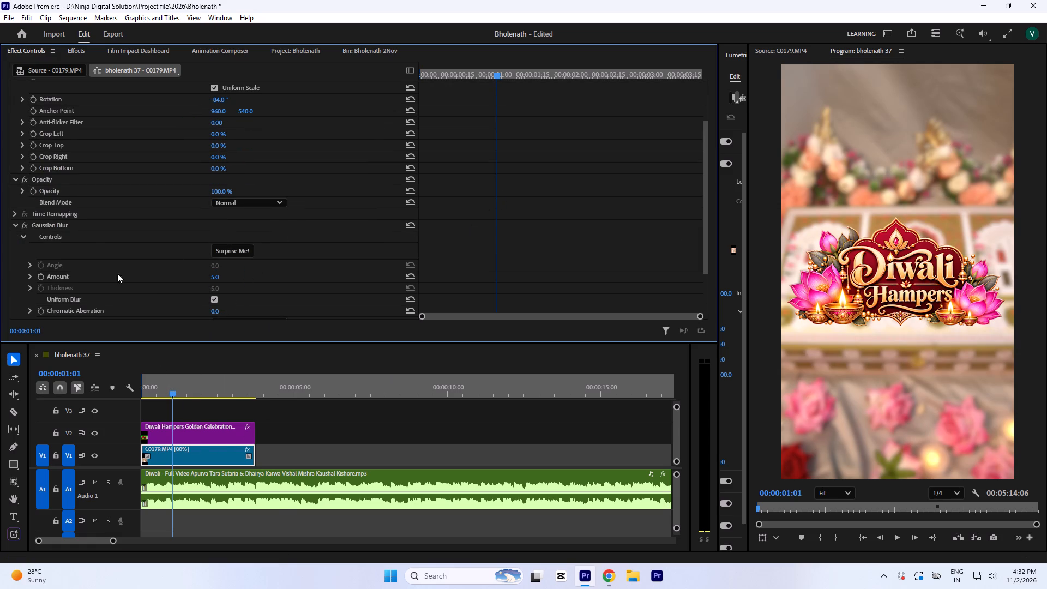
# Start keyframing the Gaussian Blur amount on the C0179 clip at 1:01.
pyautogui.scroll(2, 86, 238)
pyautogui.scroll(-3, 86, 238)
pyautogui.click(40, 265)
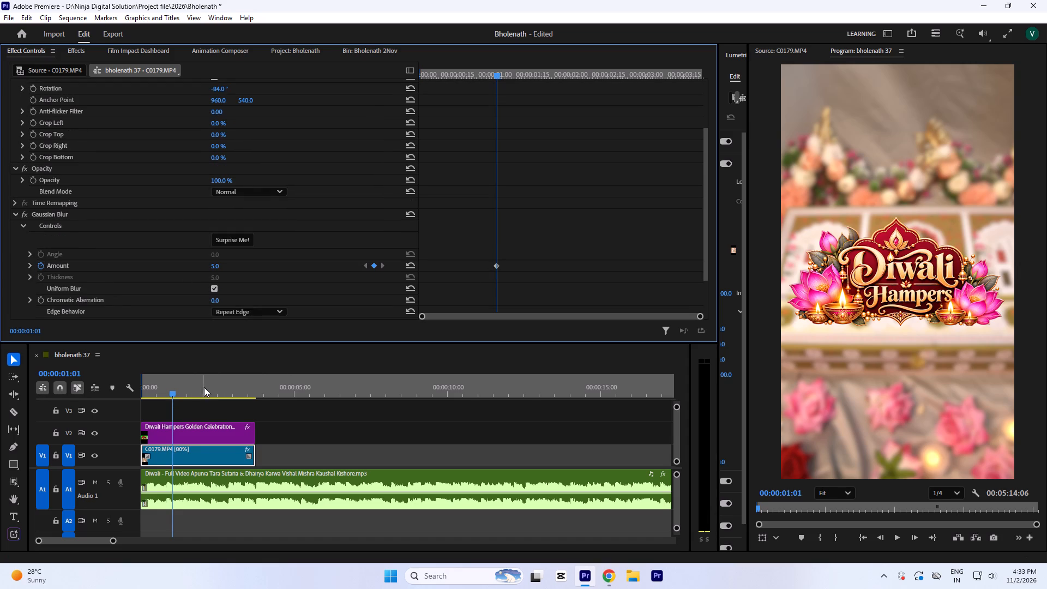
# Scrub and play the opening against the music waveform to find the beat where the blur should end.
pyautogui.moveTo(203, 379); pyautogui.dragTo(212, 391)
pyautogui.press('=')
pyautogui.press('=')
pyautogui.press('=')
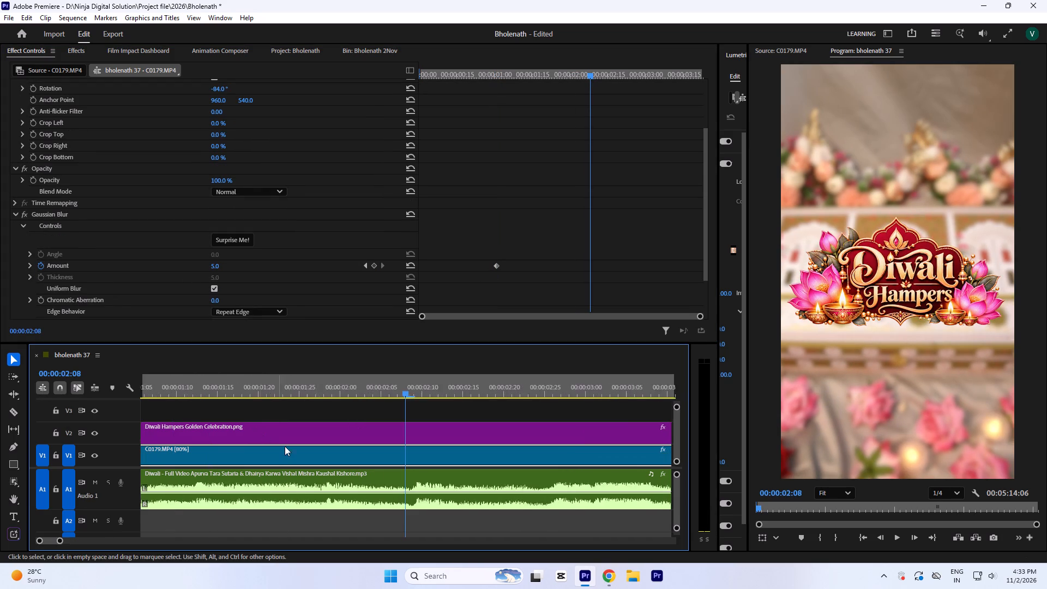
pyautogui.press('=')
pyautogui.press('=')
pyautogui.click(416, 387)
pyautogui.press('-')
pyautogui.press('-')
pyautogui.press('-')
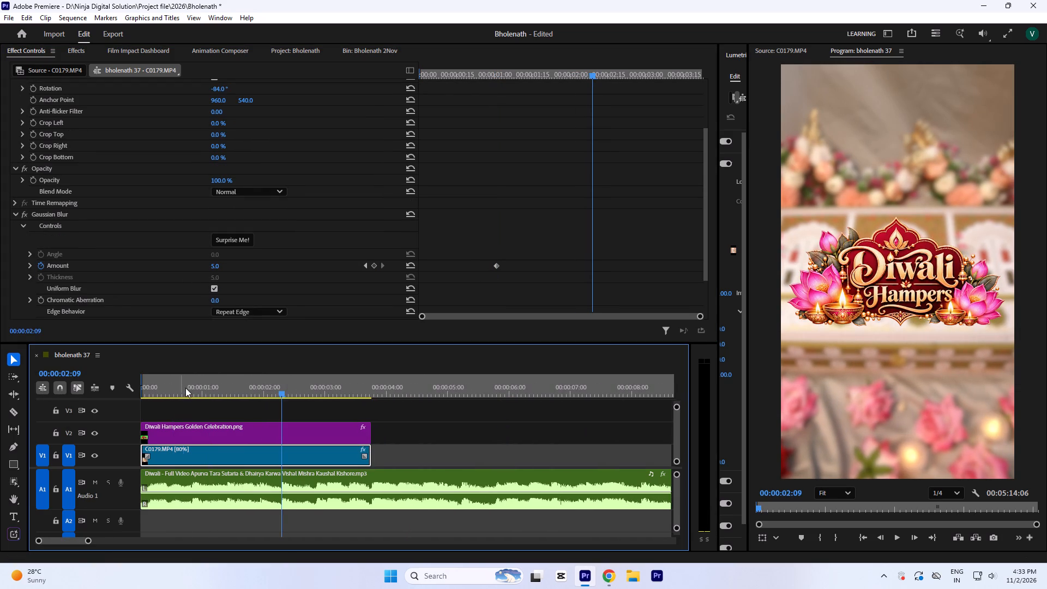
pyautogui.moveTo(185, 388); pyautogui.dragTo(103, 401)
pyautogui.press('space')
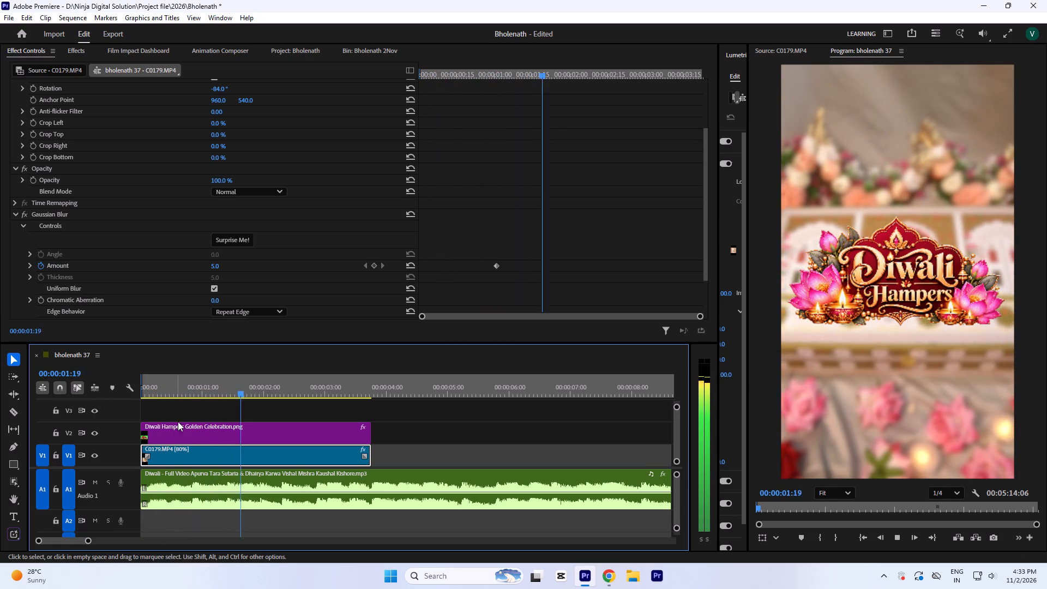
pyautogui.press('space')
pyautogui.moveTo(282, 389); pyautogui.dragTo(196, 451)
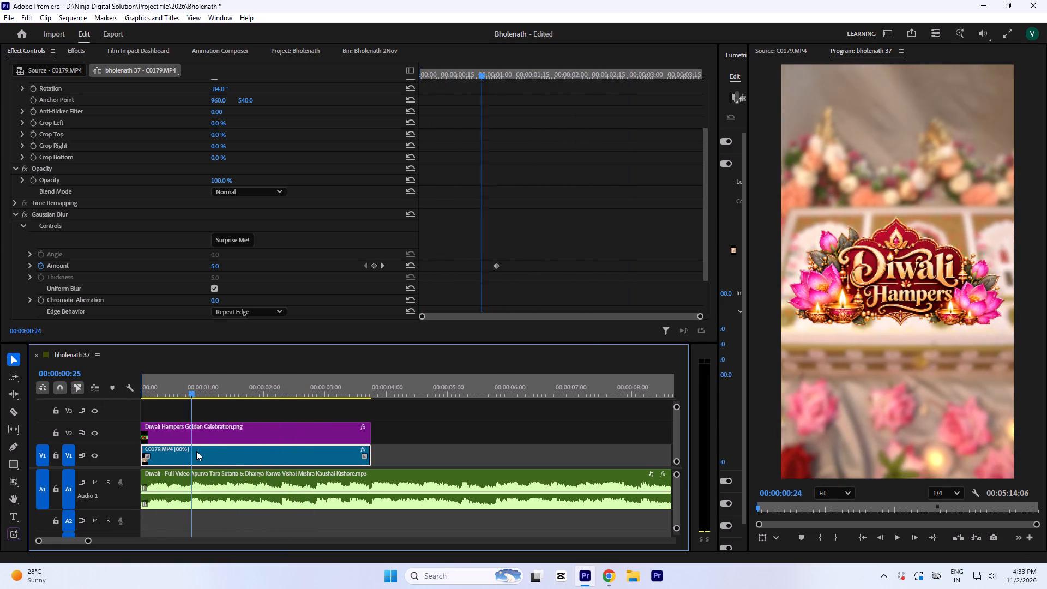
# Move the Gaussian Blur keyframe to the start of C0179 and keyframe the Amount at 0 at 2:09.
pyautogui.moveTo(196, 451); pyautogui.dragTo(284, 481)
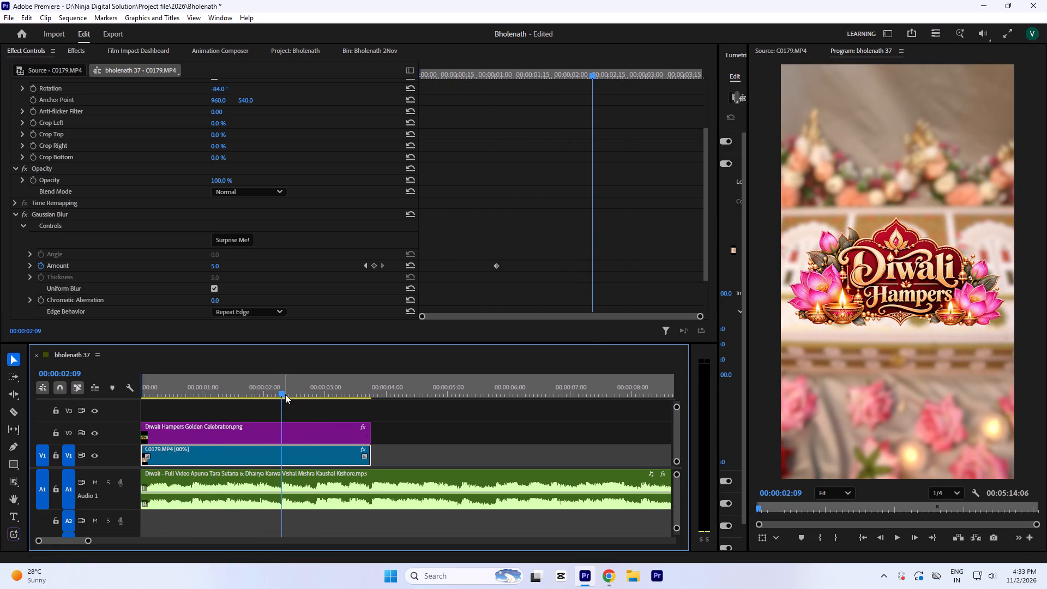
pyautogui.click(285, 389)
pyautogui.press('=')
pyautogui.press('=')
pyautogui.press('=')
pyautogui.press('=')
pyautogui.click(390, 393)
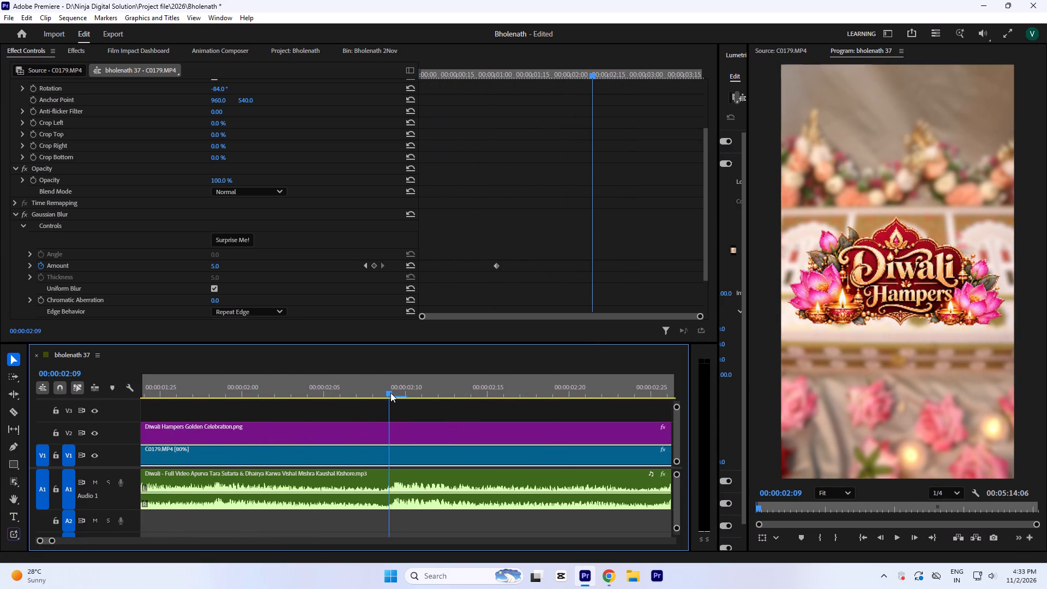
pyautogui.moveTo(499, 265); pyautogui.dragTo(208, 277)
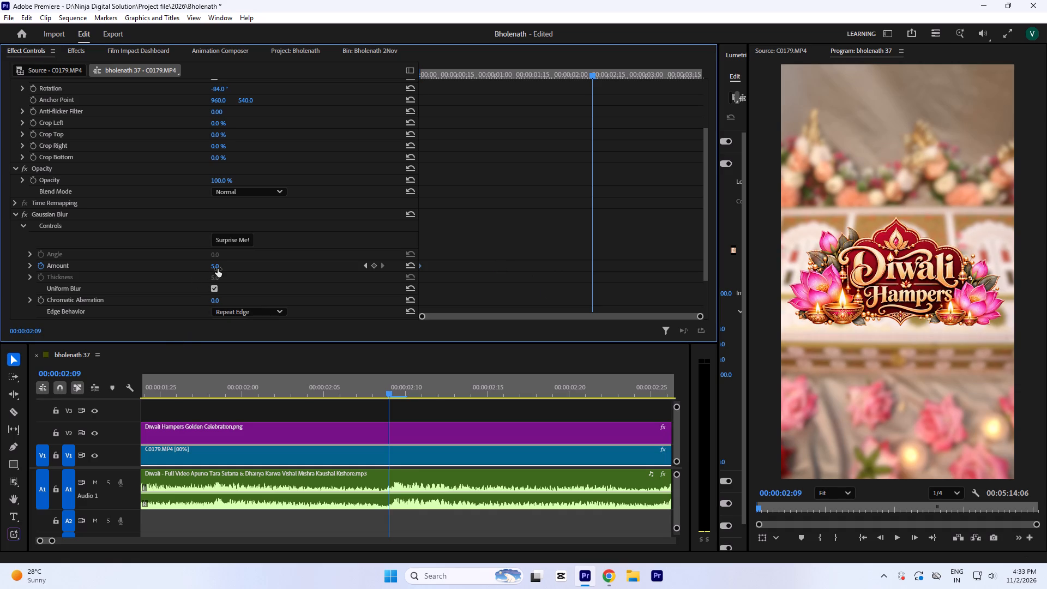
pyautogui.click(218, 267)
pyautogui.press('0')
pyautogui.click(633, 222)
# Play the opening from the start to check how the blur clears behind the sticker.
pyautogui.click(392, 386)
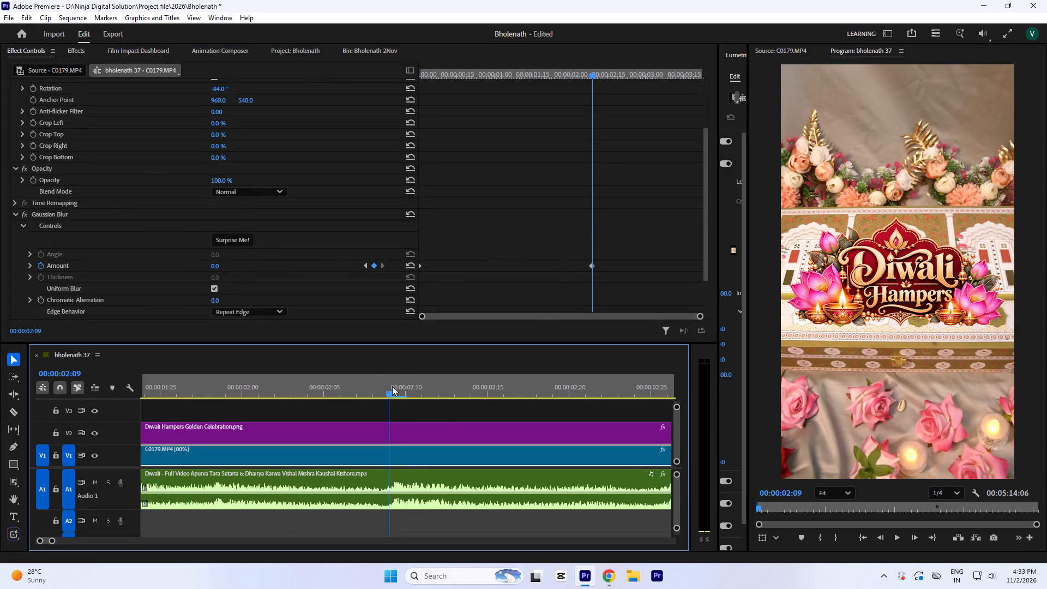
pyautogui.press('-')
pyautogui.press('-')
pyautogui.press('-')
pyautogui.press('-')
pyautogui.moveTo(182, 386); pyautogui.dragTo(22, 399)
pyautogui.press('space')
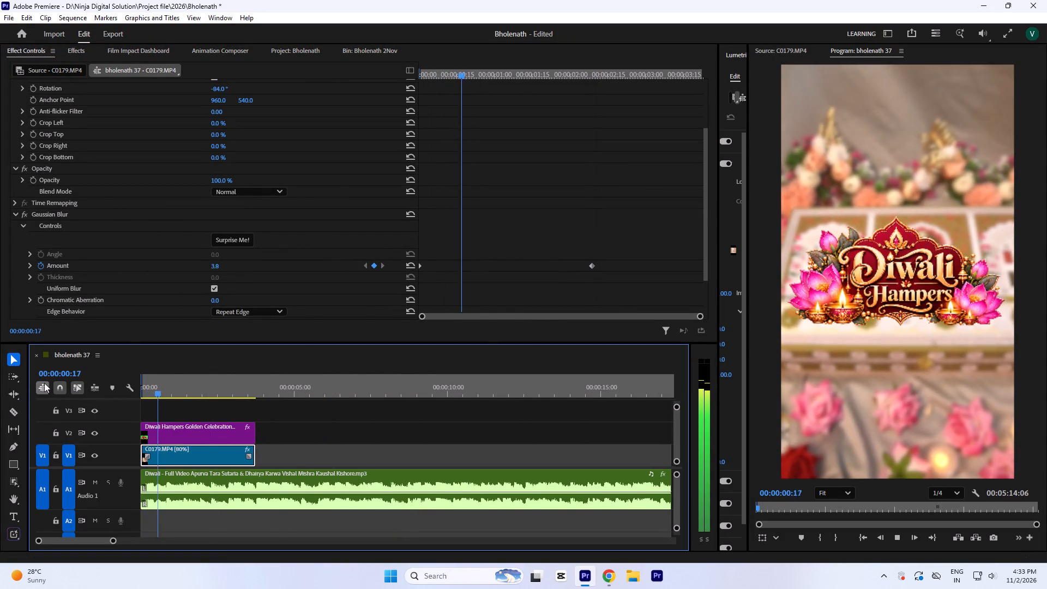
pyautogui.press('space')
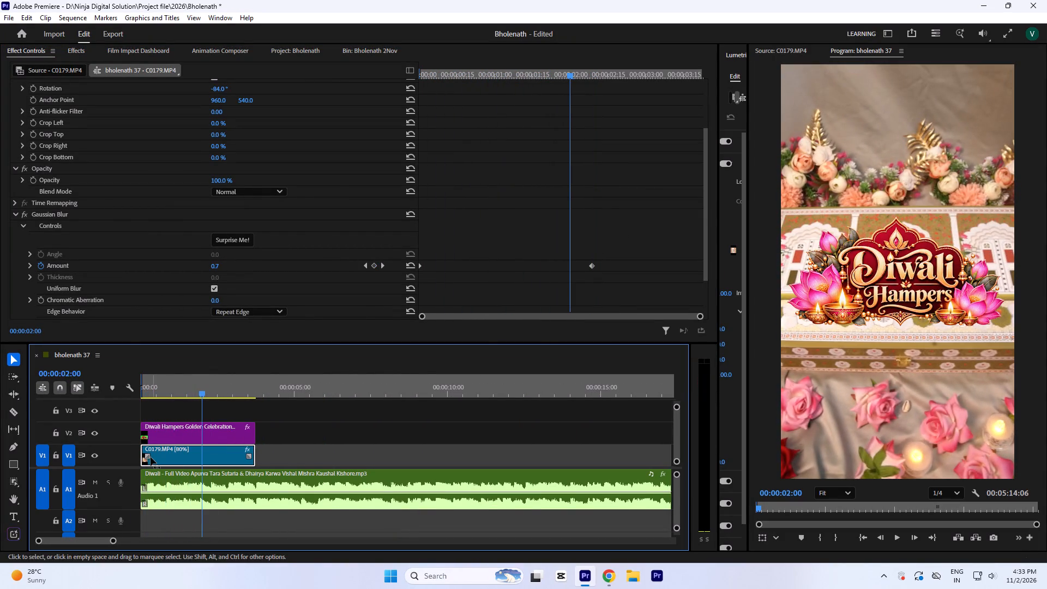
pyautogui.press('space')
pyautogui.press('space')
# Start keyframing Position and Scale on the Diwali Hampers sticker at 2:09.
pyautogui.click(216, 432)
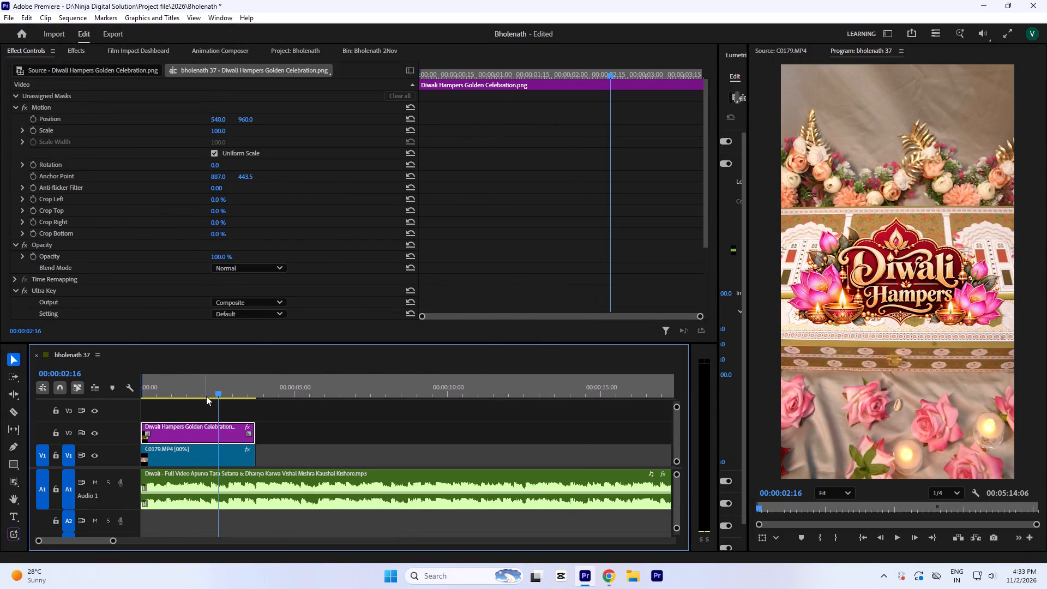
pyautogui.click(208, 392)
pyautogui.click(210, 388)
pyautogui.press('=')
pyautogui.press('=')
pyautogui.press('=')
pyautogui.press('=')
pyautogui.click(436, 388)
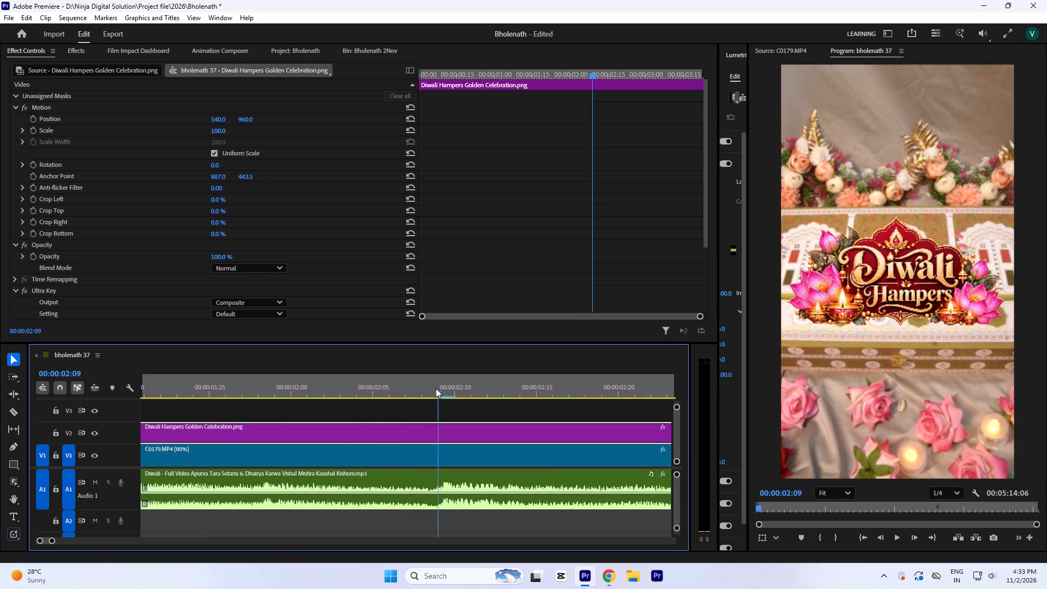
pyautogui.scroll(3, 87, 188)
pyautogui.click(33, 117)
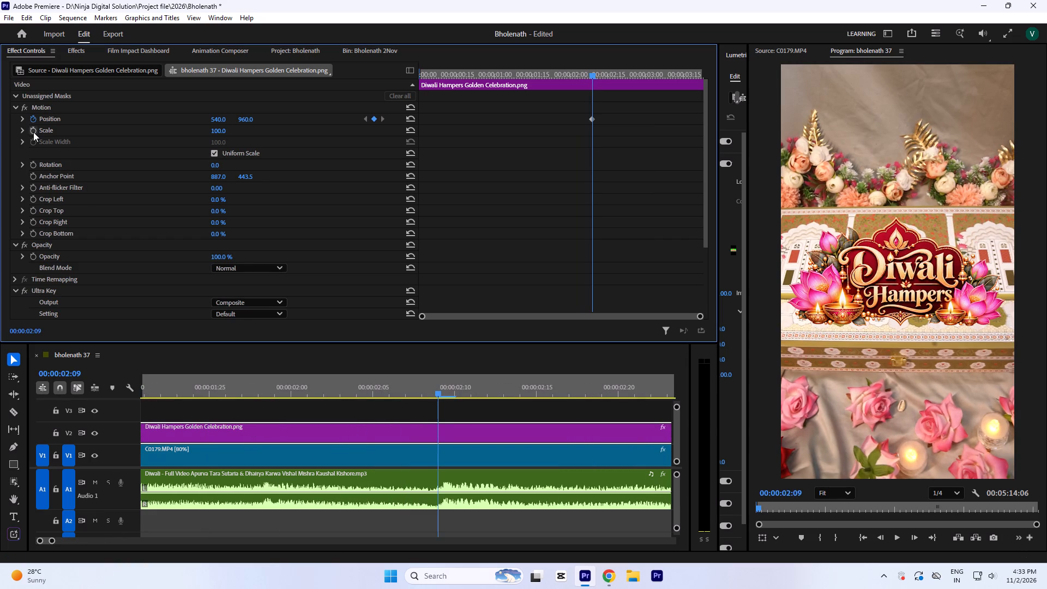
pyautogui.click(33, 132)
# At 2:26, shrink the Diwali Hampers sticker to Scale 47 and raise it to Position 540, 347.
pyautogui.click(451, 387)
pyautogui.press('-')
pyautogui.press('-')
pyautogui.moveTo(427, 374); pyautogui.dragTo(473, 404)
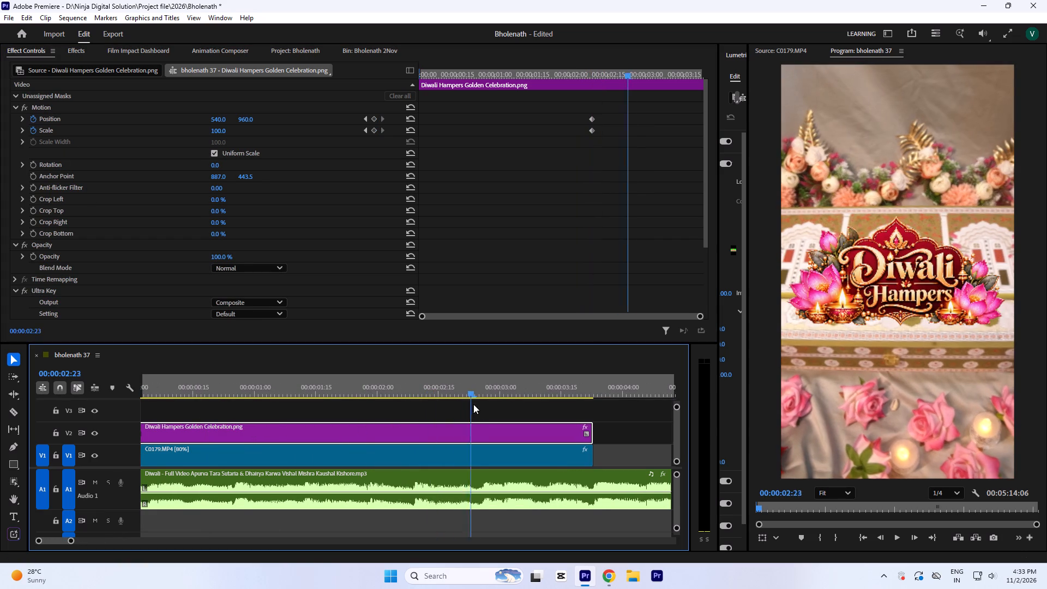
pyautogui.moveTo(473, 404); pyautogui.dragTo(483, 411)
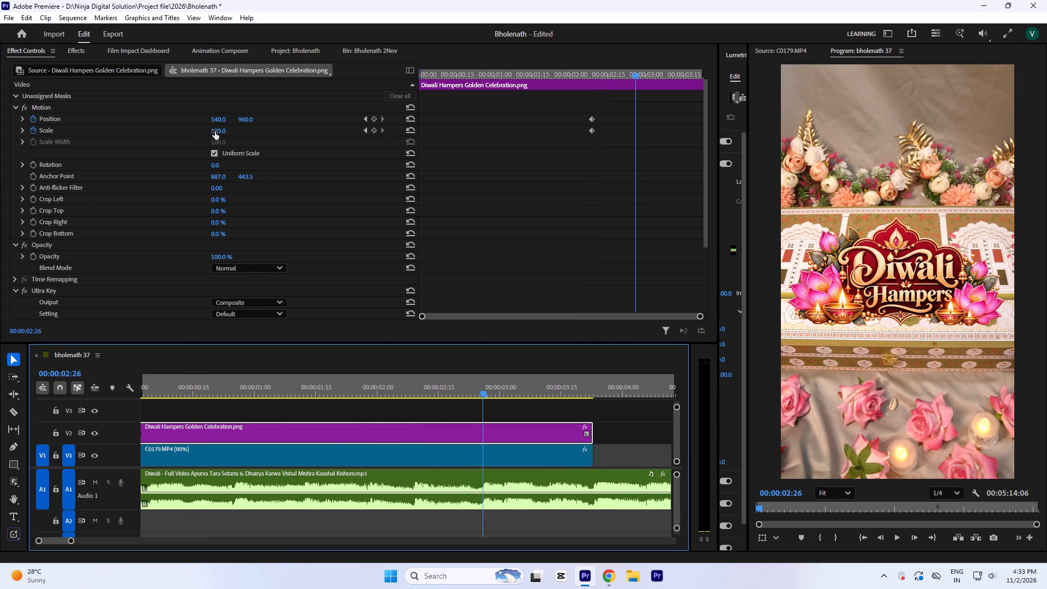
pyautogui.moveTo(215, 131); pyautogui.dragTo(215, 155)
pyautogui.moveTo(244, 119); pyautogui.dragTo(237, 437)
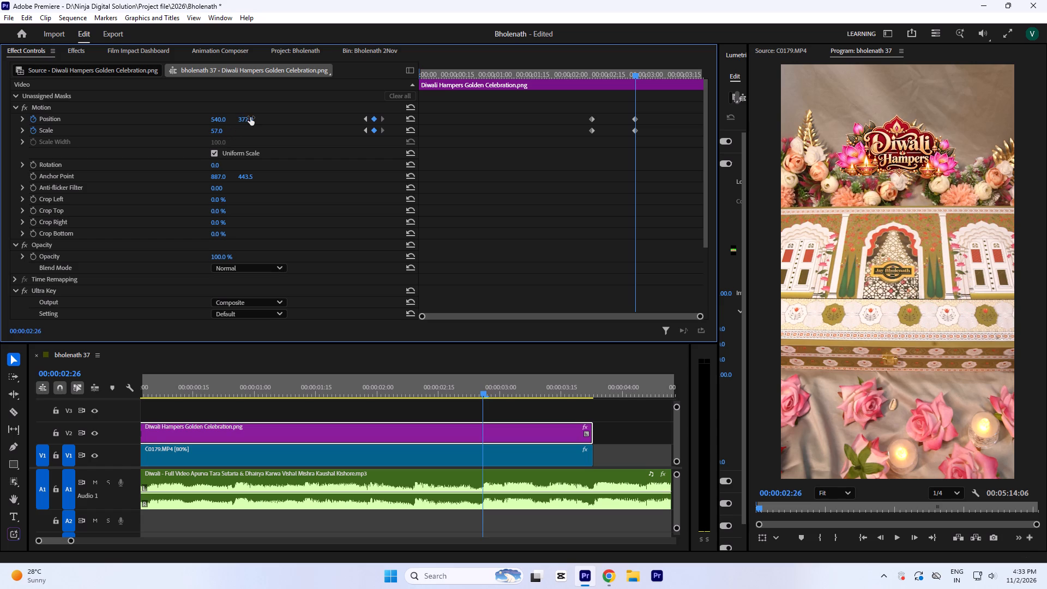
pyautogui.moveTo(222, 131); pyautogui.dragTo(221, 136)
pyautogui.moveTo(245, 119); pyautogui.dragTo(245, 136)
# Add a marker to the C0179 clip at 2:26.
pyautogui.click(445, 400)
pyautogui.click(460, 451)
pyautogui.press('m')
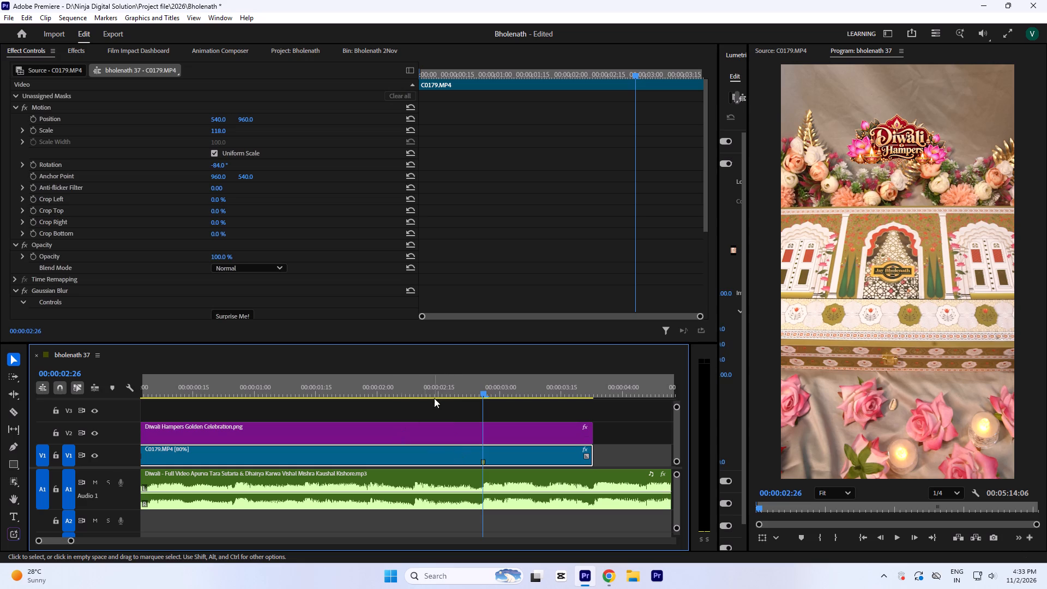
# Play the opening repeatedly to check the timing of the sticker's move and shrink against the music.
pyautogui.moveTo(422, 380); pyautogui.dragTo(0, 413)
pyautogui.press('-')
pyautogui.press('space')
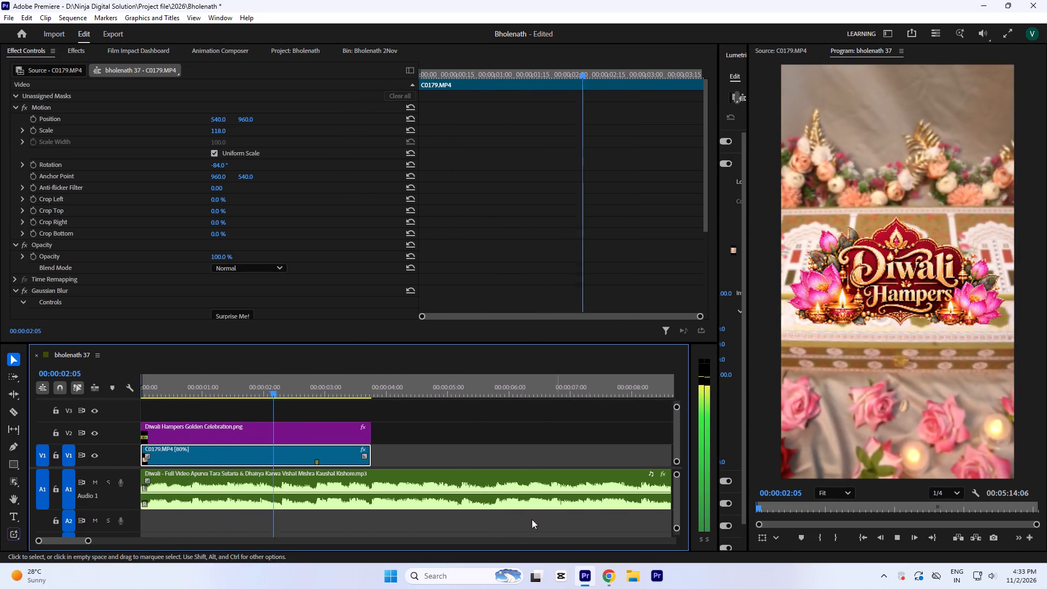
pyautogui.press('space')
pyautogui.moveTo(280, 390); pyautogui.dragTo(0, 396)
pyautogui.press('space')
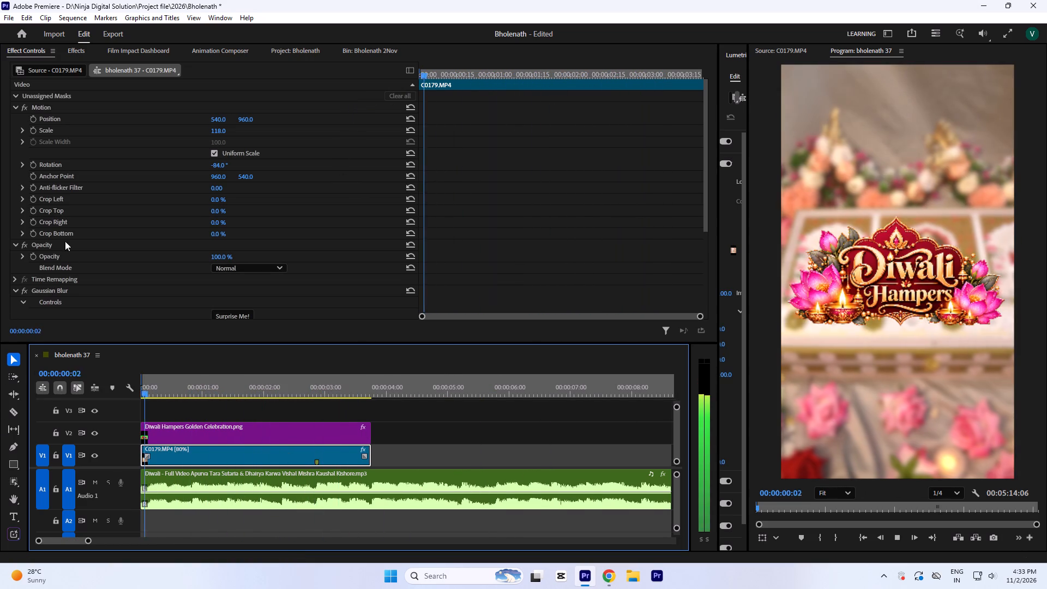
pyautogui.click(242, 460)
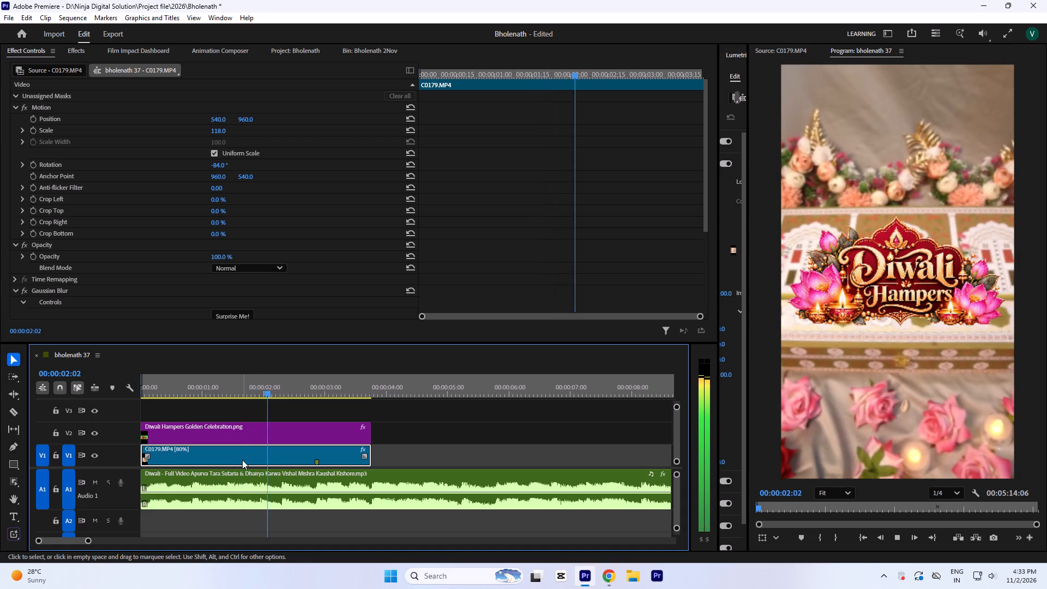
pyautogui.press('space')
pyautogui.press('space')
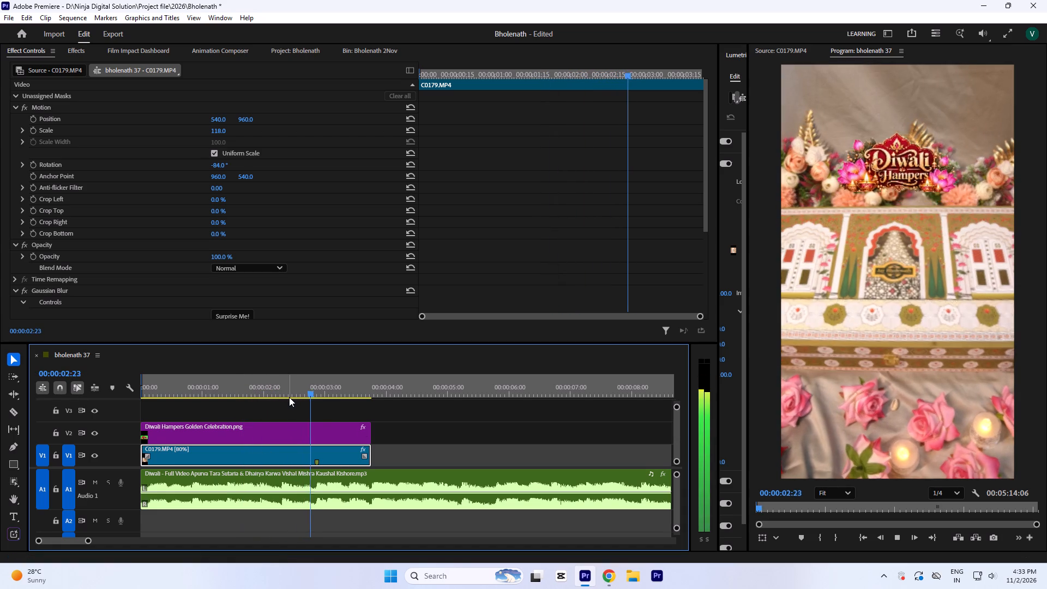
pyautogui.press('space')
pyautogui.moveTo(279, 386); pyautogui.dragTo(26, 410)
pyautogui.press('space')
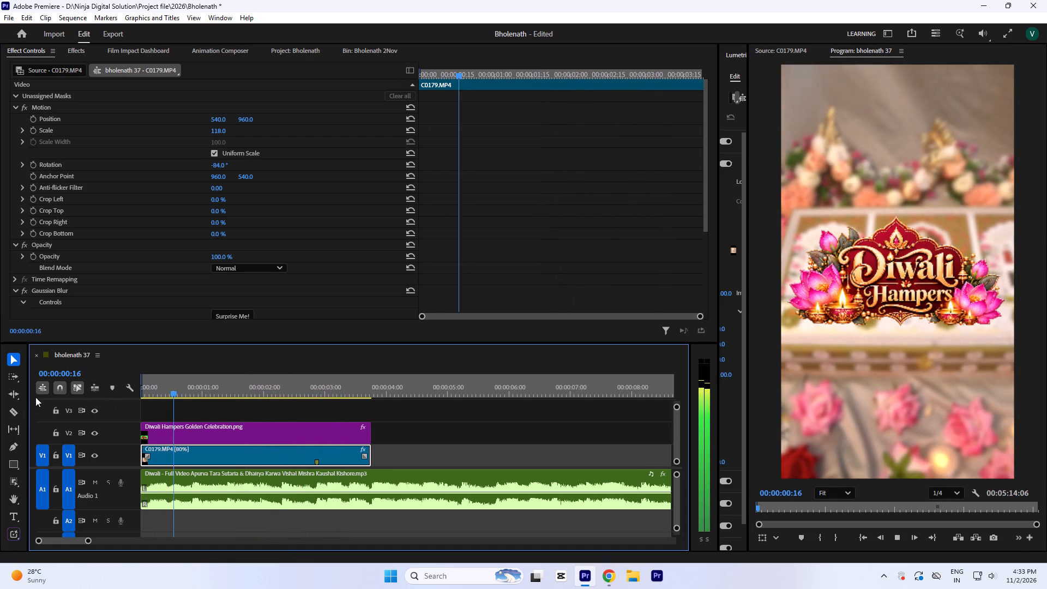
pyautogui.press('space')
pyautogui.press('space')
pyautogui.press('space')
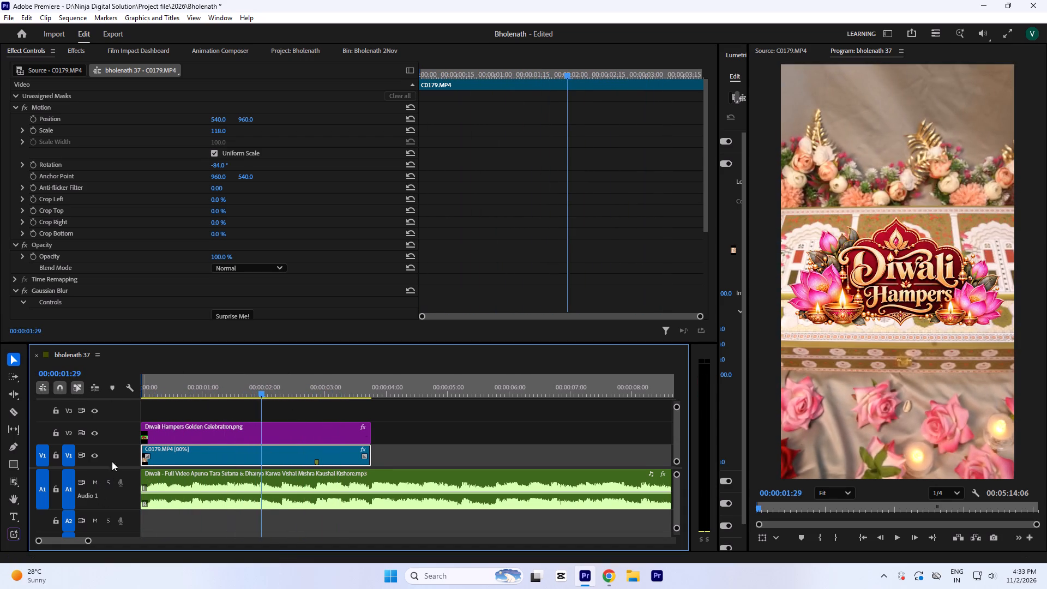
pyautogui.press('space')
pyautogui.press('space')
pyautogui.press('space')
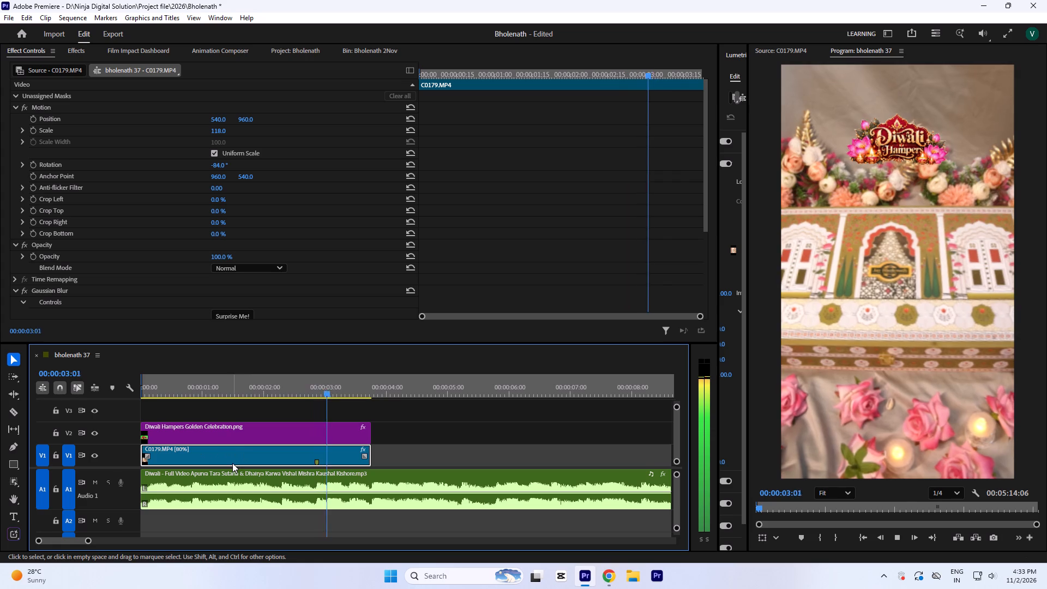
pyautogui.press('space')
pyautogui.press('space')
pyautogui.press('space')
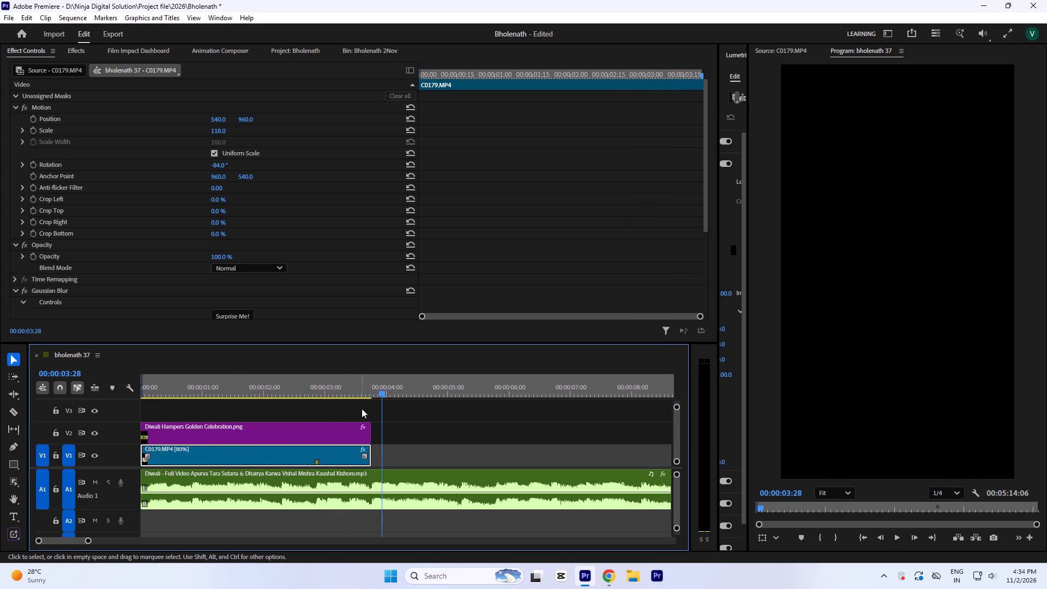
pyautogui.click(371, 393)
pyautogui.moveTo(284, 383); pyautogui.dragTo(38, 414)
pyautogui.press('space')
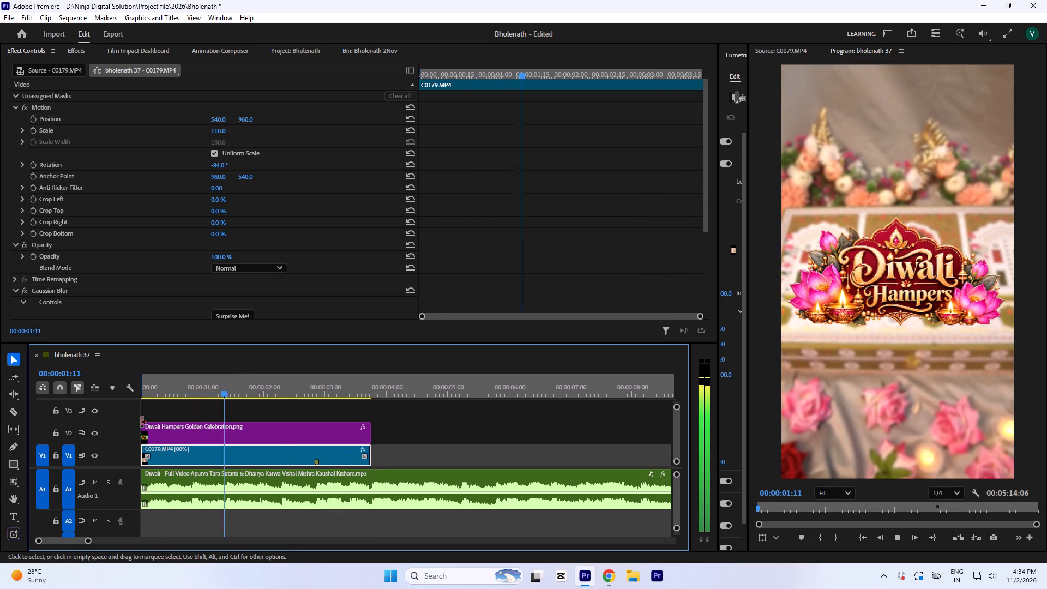
pyautogui.press('space')
pyautogui.press('space')
pyautogui.press('space')
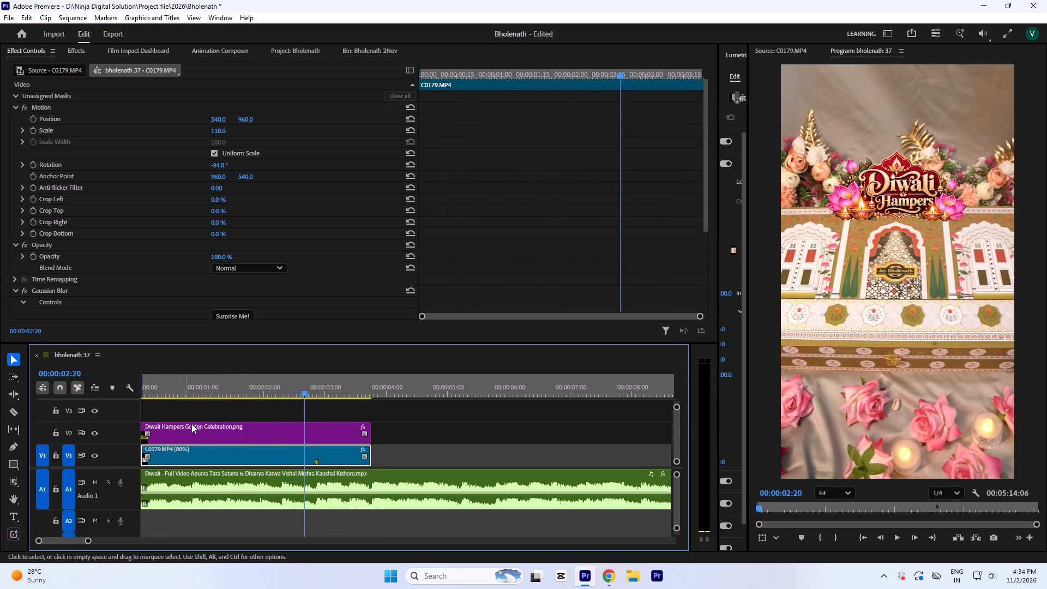
# Shift all the sticker's Position and Scale keyframes earlier together so the first pair sits on the beat at 1:12.
pyautogui.click(287, 390)
pyautogui.click(290, 419)
pyautogui.click(290, 431)
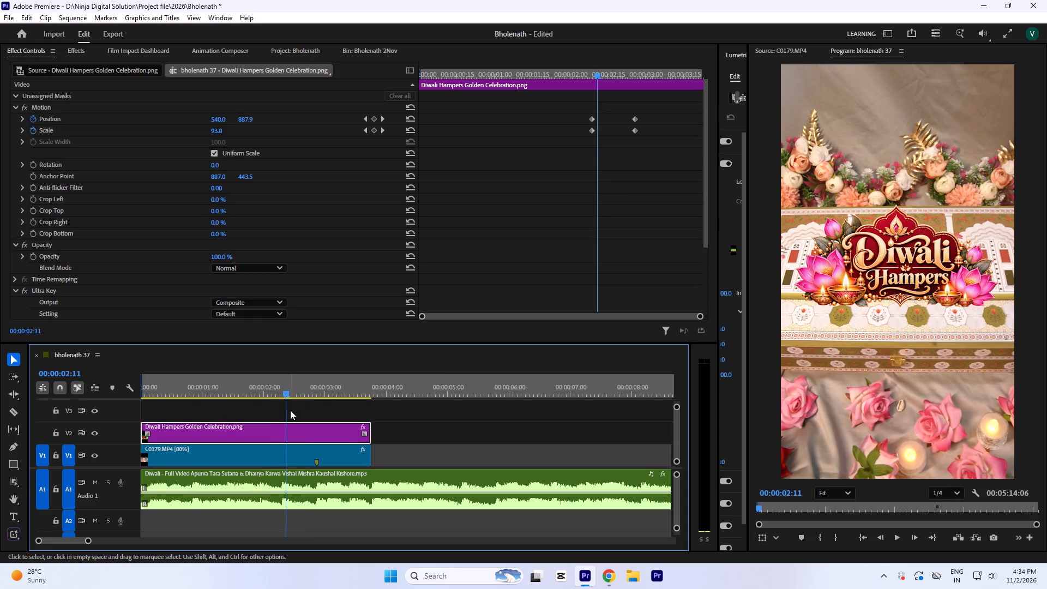
pyautogui.click(290, 395)
pyautogui.press('=')
pyautogui.moveTo(287, 390); pyautogui.dragTo(284, 396)
pyautogui.press('=')
pyautogui.press('=')
pyautogui.press('=')
pyautogui.press('=')
pyautogui.press('=')
pyautogui.click(395, 383)
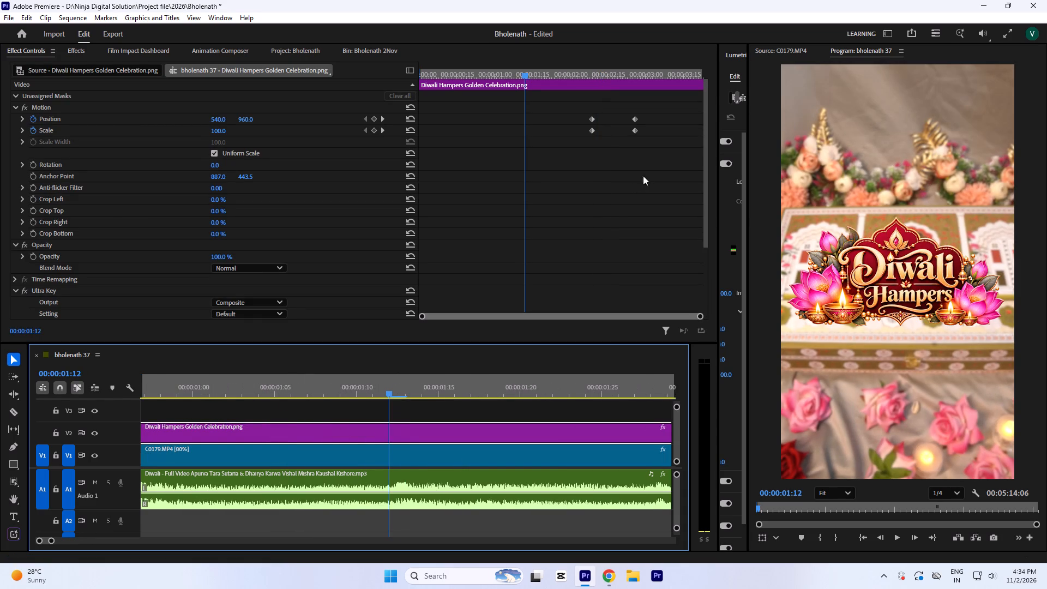
pyautogui.moveTo(658, 170); pyautogui.dragTo(581, 100)
pyautogui.moveTo(592, 134); pyautogui.dragTo(526, 151)
# Add a marker to the C0179 clip at 1:12.
pyautogui.click(407, 417)
pyautogui.click(393, 466)
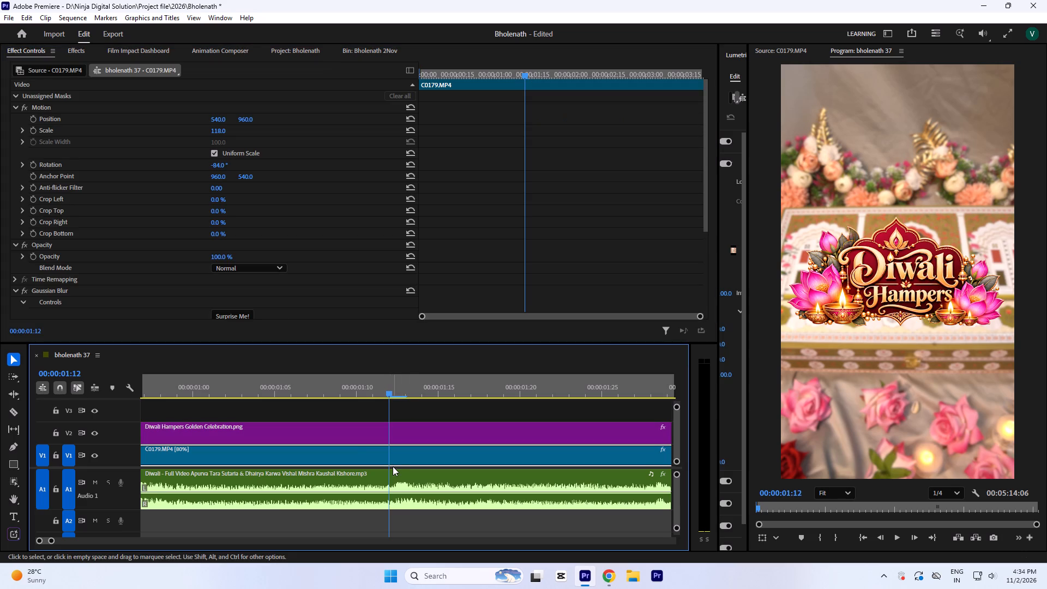
pyautogui.press('m')
# Move the sticker's ending Position and Scale keyframes onto the beat at 2:09.
pyautogui.press('-')
pyautogui.press('-')
pyautogui.press('space')
pyautogui.press('space')
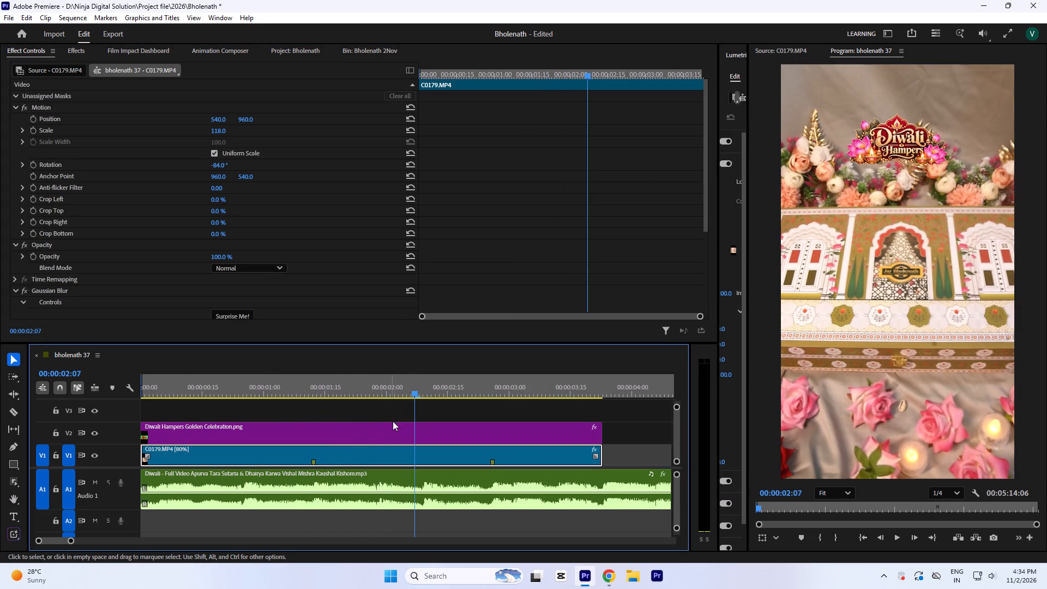
pyautogui.click(394, 405)
pyautogui.moveTo(417, 389); pyautogui.dragTo(425, 400)
pyautogui.press('=')
pyautogui.press('=')
pyautogui.press('=')
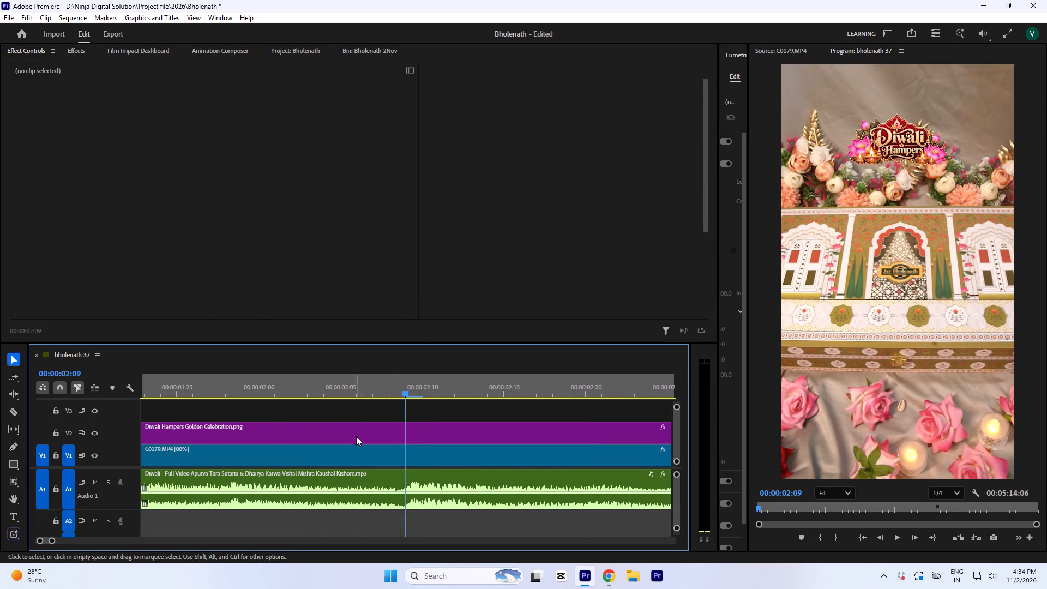
pyautogui.press('=')
pyautogui.click(404, 431)
pyautogui.moveTo(549, 107); pyautogui.dragTo(583, 143)
pyautogui.moveTo(567, 129); pyautogui.dragTo(580, 135)
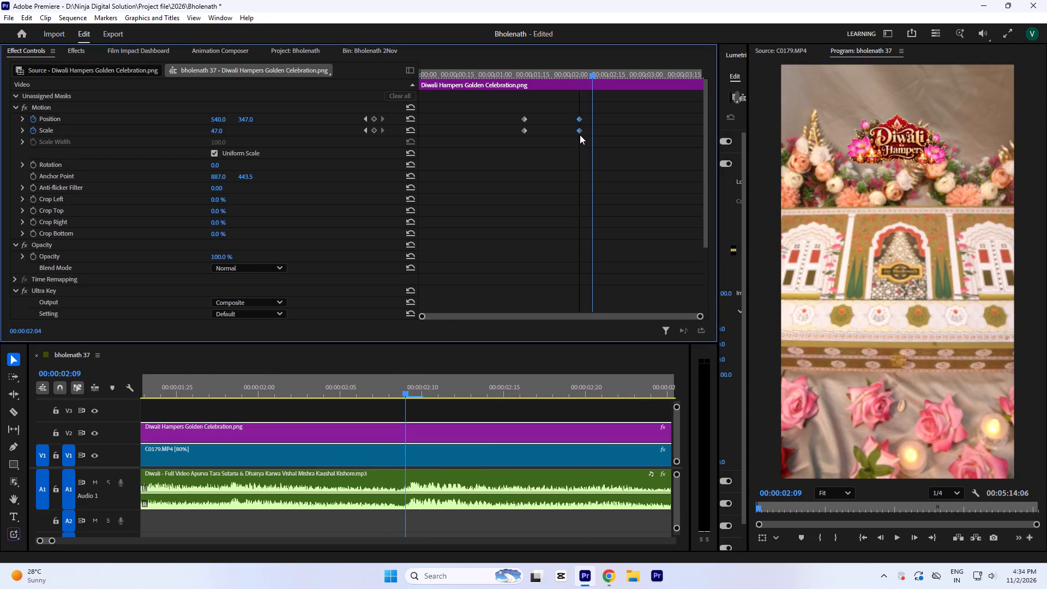
pyautogui.moveTo(580, 135); pyautogui.dragTo(592, 139)
pyautogui.click(622, 148)
# Apply Ease In to the sticker's ending Position and Scale keyframes and Ease Out to the starting pair.
pyautogui.press('-')
pyautogui.press('-')
pyautogui.moveTo(569, 106); pyautogui.dragTo(610, 146)
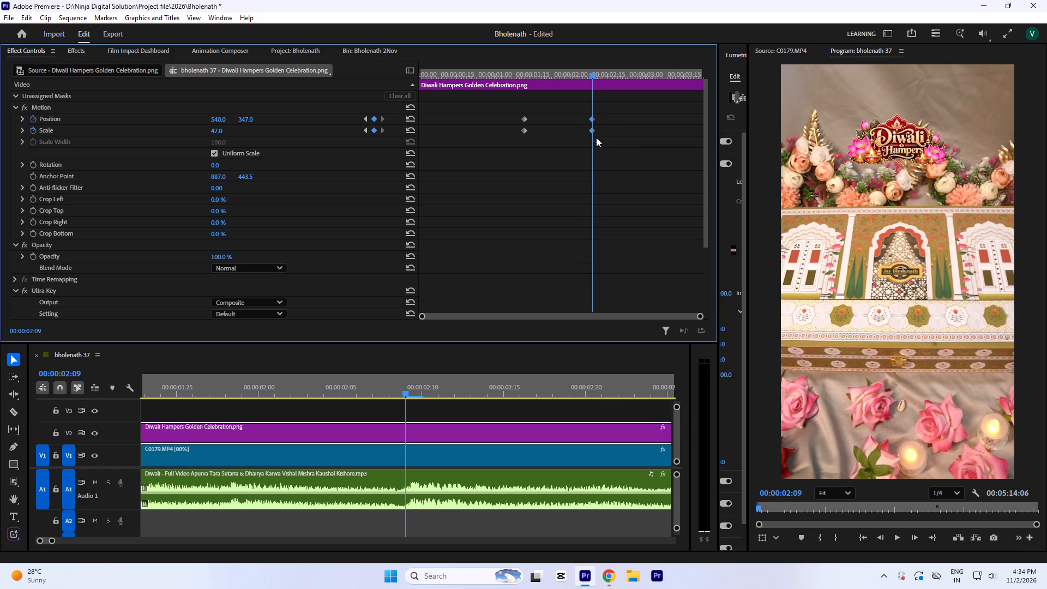
pyautogui.rightClick(592, 130)
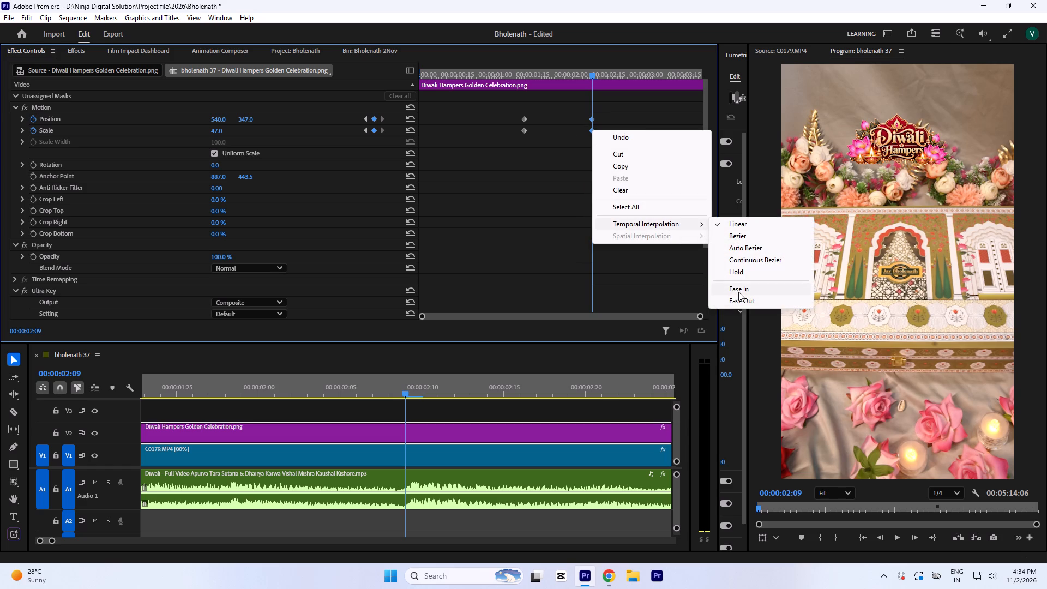
pyautogui.click(737, 291)
pyautogui.moveTo(497, 99); pyautogui.dragTo(541, 140)
pyautogui.rightClick(521, 125)
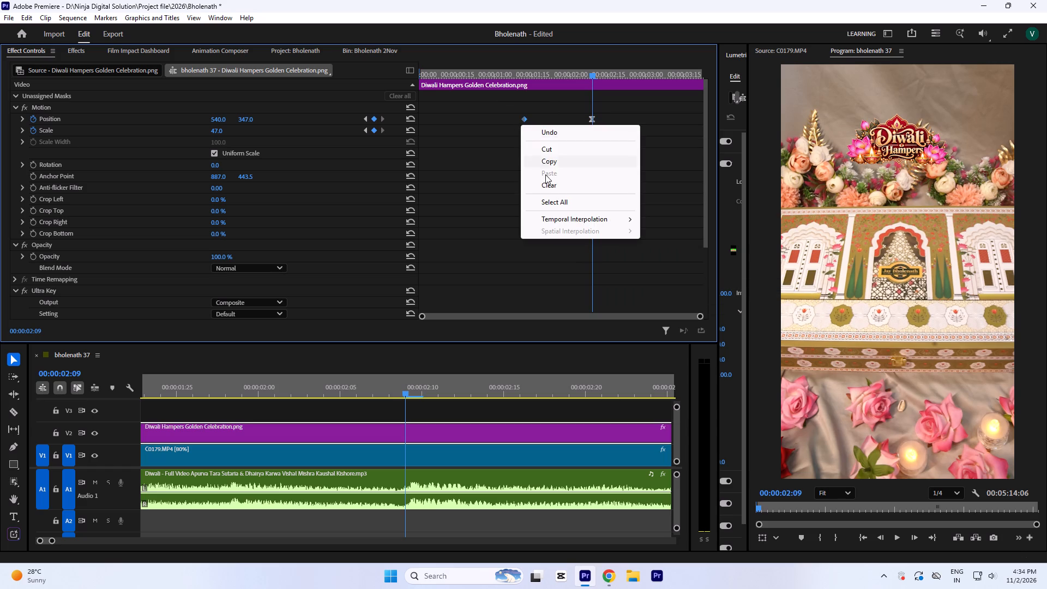
pyautogui.click(661, 297)
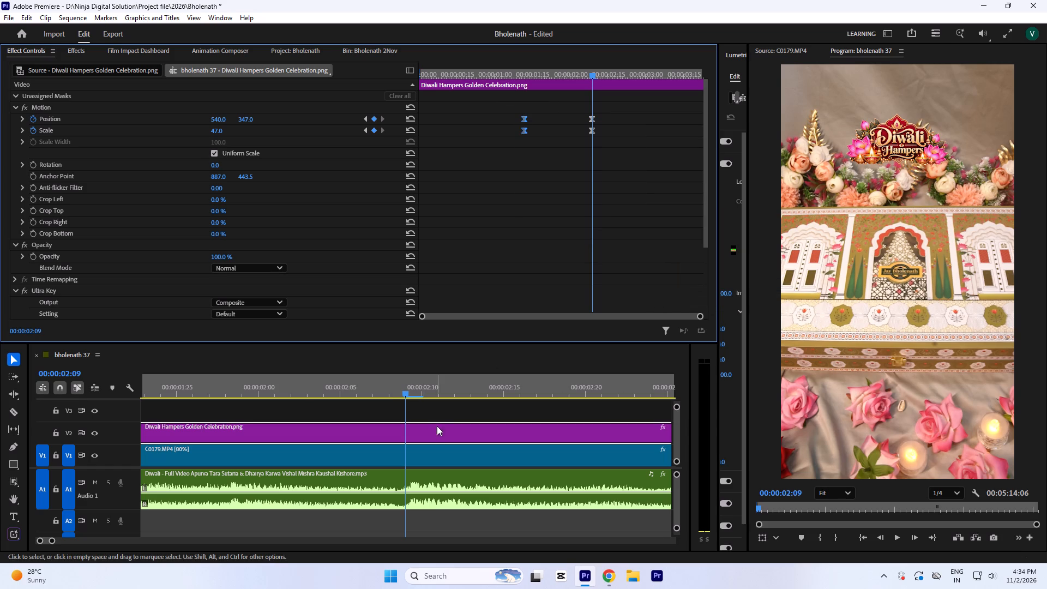
# Add a marker to the Diwali Hampers sticker clip at 2:09.
pyautogui.click(438, 417)
pyautogui.click(424, 435)
pyautogui.press('m')
pyautogui.press('-')
pyautogui.press('-')
pyautogui.press('-')
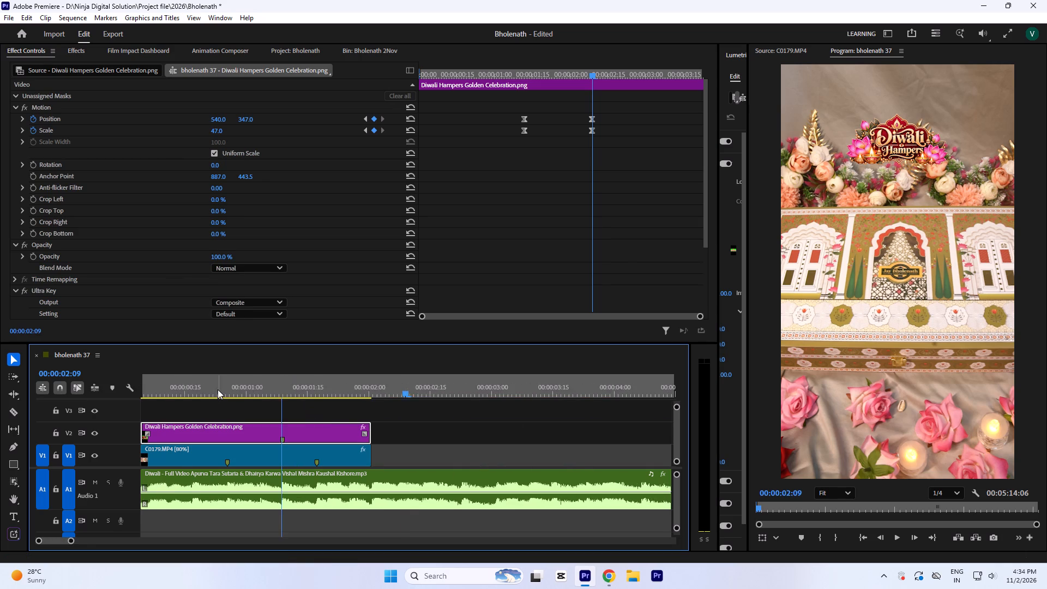
# Play the opening from the start to check the eased sticker move against the music.
pyautogui.moveTo(216, 389); pyautogui.dragTo(8, 422)
pyautogui.press('space')
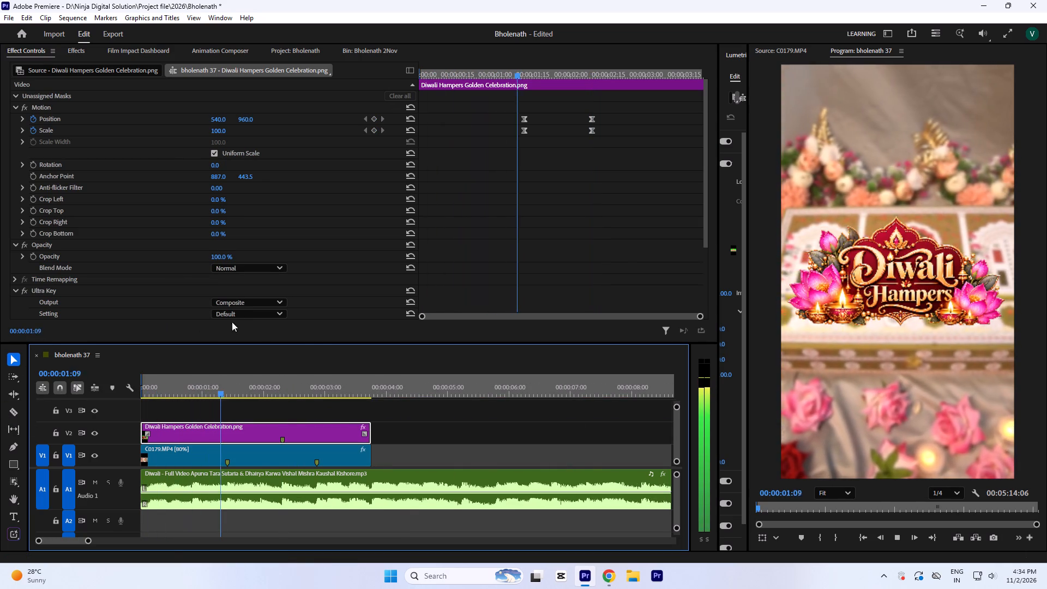
pyautogui.press('space')
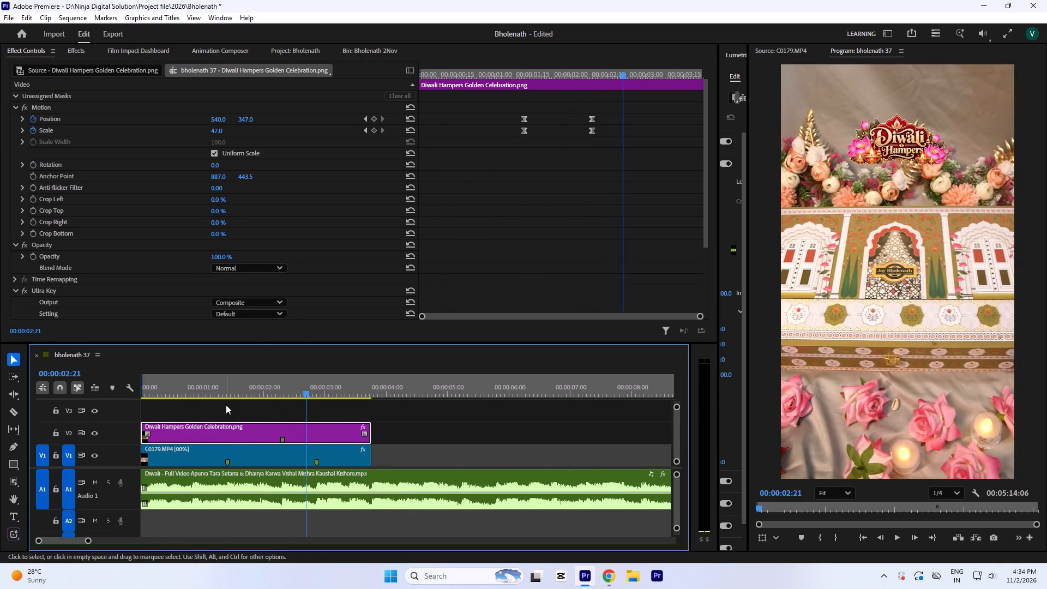
pyautogui.moveTo(232, 393); pyautogui.dragTo(7, 403)
pyautogui.press('space')
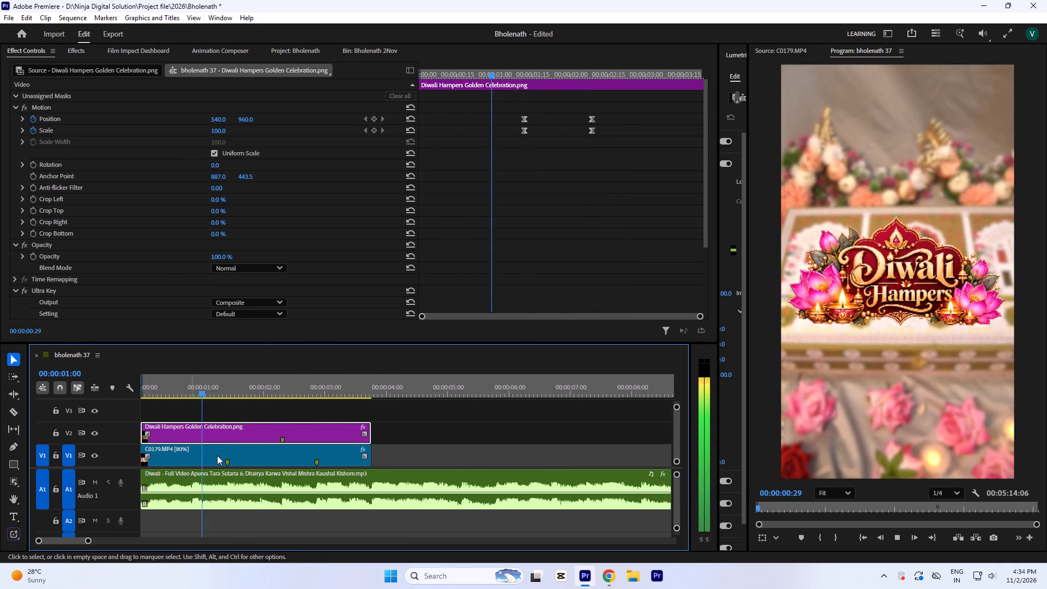
pyautogui.press('space')
# Review C0179's Gaussian Blur keyframes and replay the opening, checking the blur and sticker timing around 2:09.
pyautogui.click(260, 453)
pyautogui.scroll(-11, 503, 253)
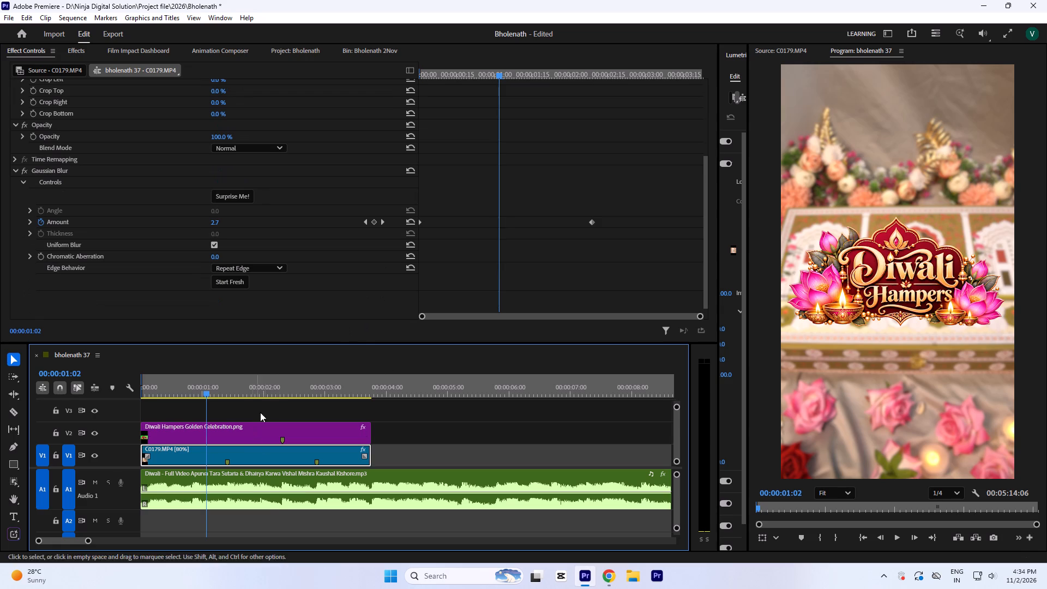
pyautogui.moveTo(280, 378); pyautogui.dragTo(61, 408)
pyautogui.press('space')
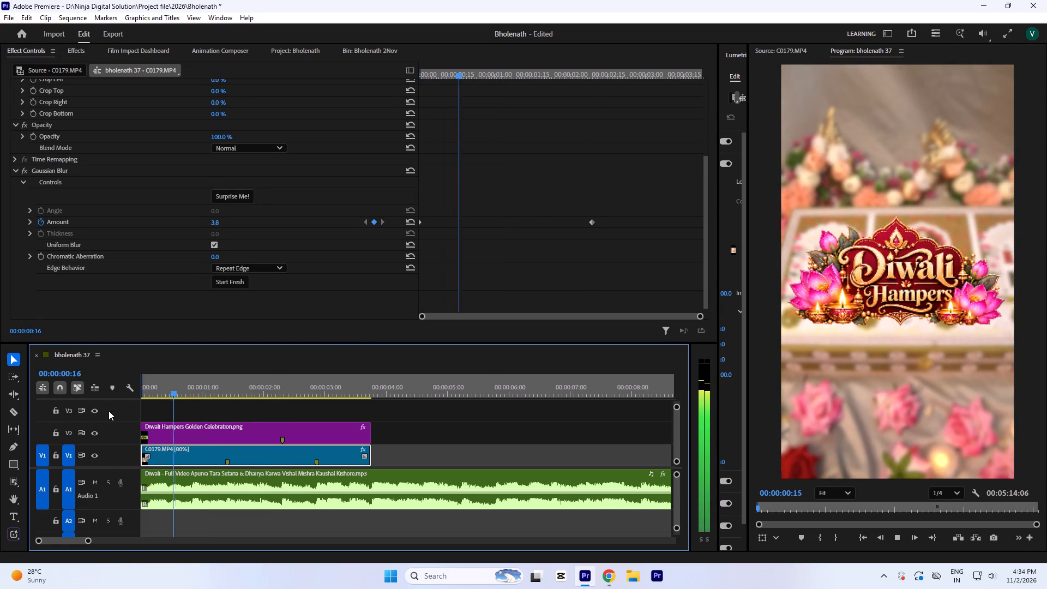
pyautogui.press('space')
pyautogui.press('space')
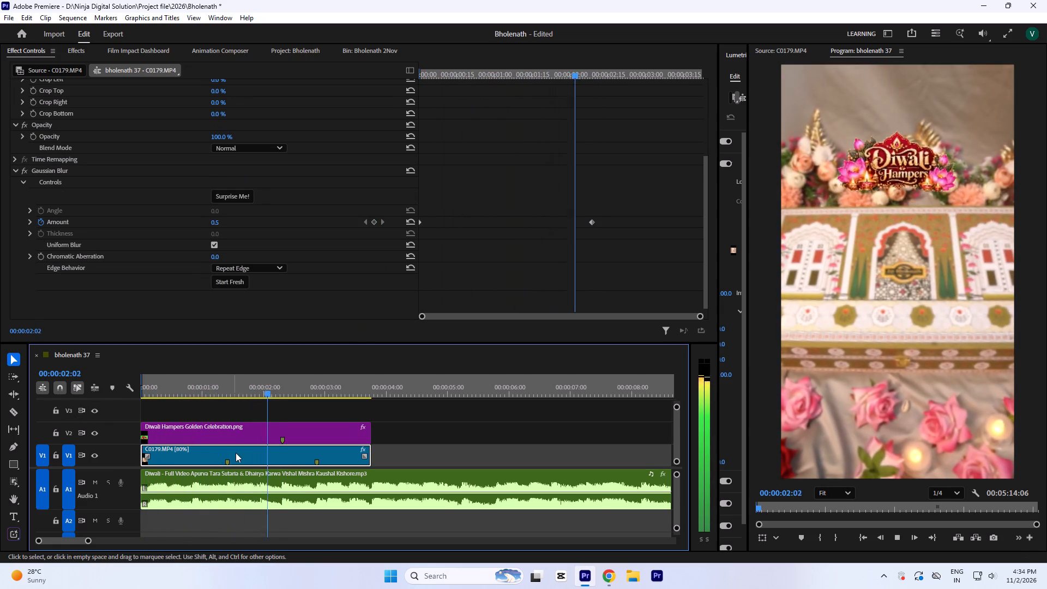
pyautogui.press('space')
pyautogui.click(284, 386)
pyautogui.press('=')
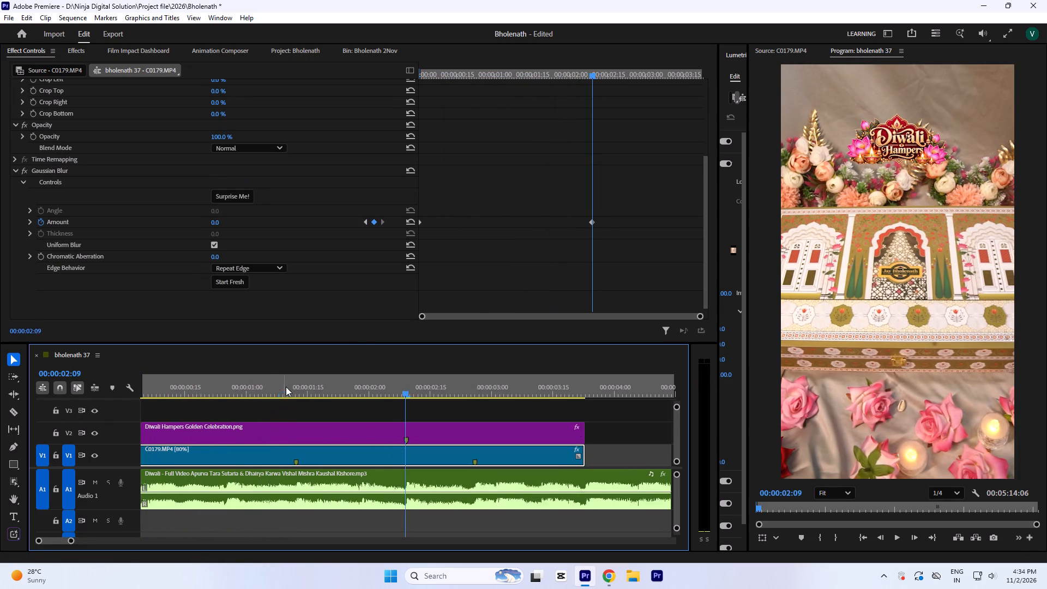
pyautogui.press('=')
pyautogui.press('=')
pyautogui.press('=')
pyautogui.press('=')
pyautogui.click(383, 414)
pyautogui.press('-')
pyautogui.press('-')
pyautogui.press('-')
pyautogui.moveTo(226, 394); pyautogui.dragTo(64, 407)
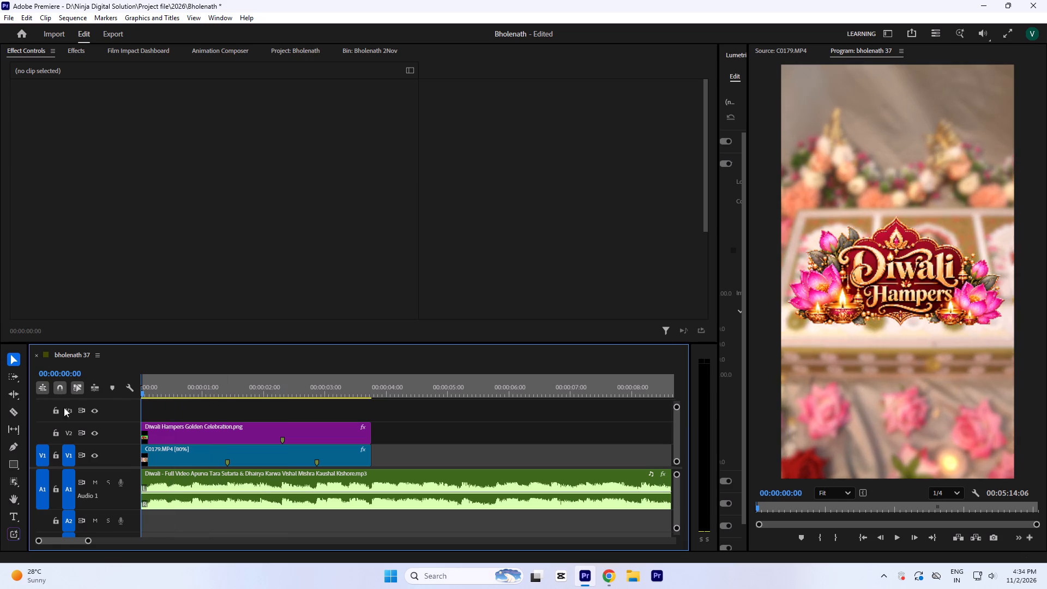
pyautogui.moveTo(64, 407); pyautogui.dragTo(53, 408)
pyautogui.press('space')
pyautogui.press('space')
# Save the project.
pyautogui.hotkey('ctrl', 's')
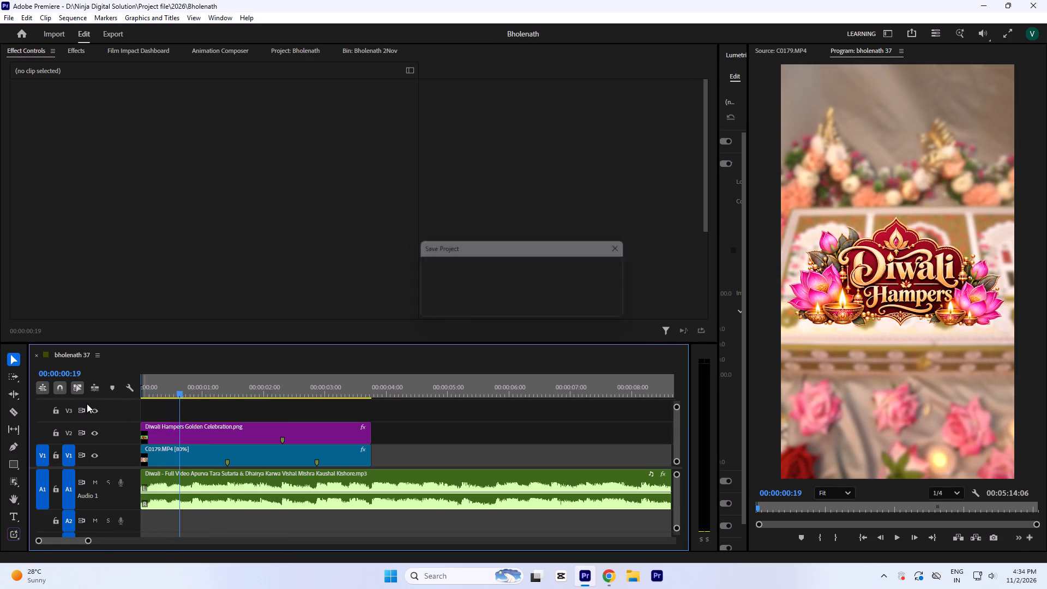
# Play the opening and replay the area just before 3:00 to find the beat for ending the first shot.
pyautogui.moveTo(176, 387); pyautogui.dragTo(93, 402)
pyautogui.press('space')
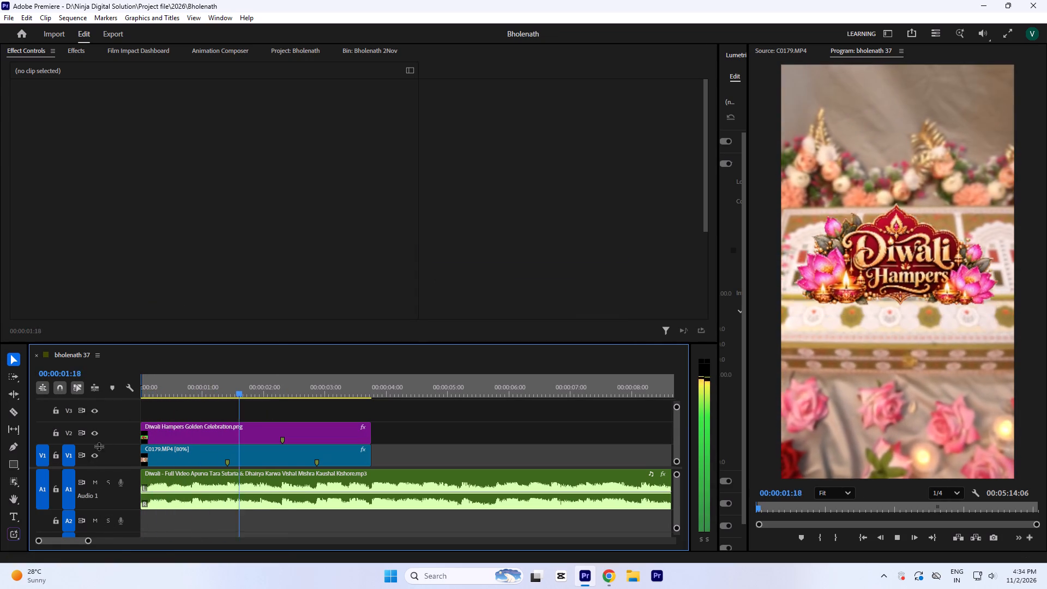
pyautogui.press('space')
pyautogui.press('space')
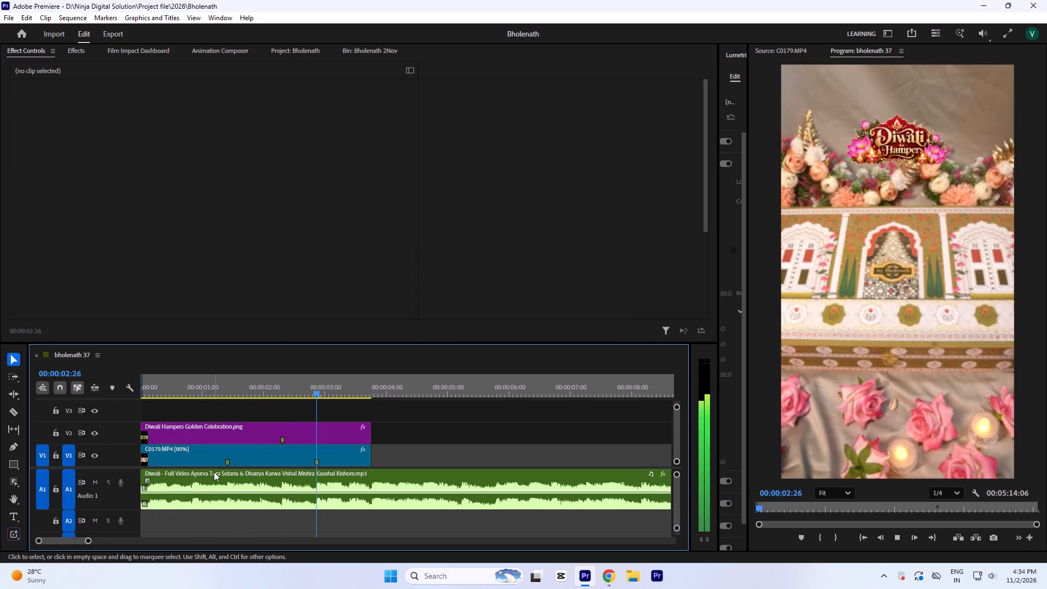
pyautogui.press('space')
pyautogui.click(311, 389)
pyautogui.press('space')
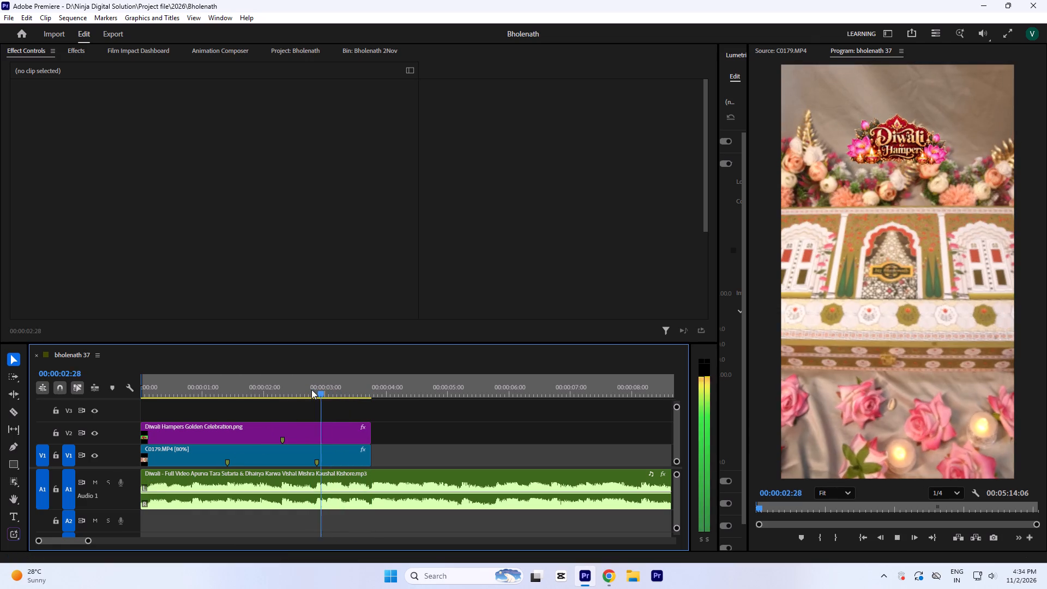
pyautogui.press('space')
pyautogui.moveTo(311, 389); pyautogui.dragTo(314, 399)
pyautogui.press('space')
pyautogui.press('space')
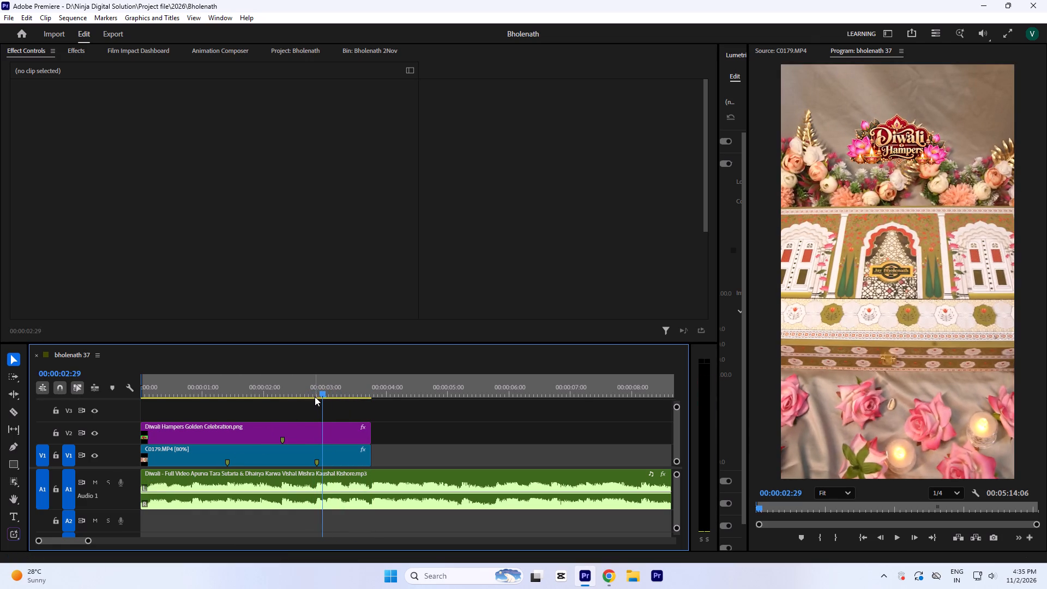
pyautogui.click(315, 396)
pyautogui.press('space')
pyautogui.press('space')
pyautogui.click(320, 395)
# Trim the ends of both the sticker and C0179 clips back to the beat at 2:26.
pyautogui.press('=')
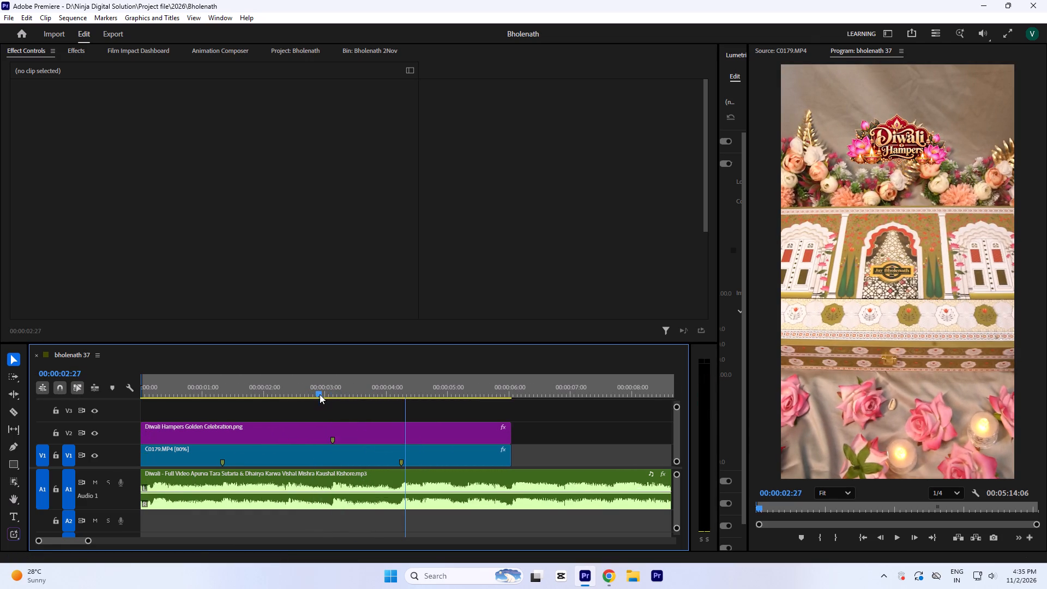
pyautogui.press('=')
pyautogui.press('=')
pyautogui.press('=')
pyautogui.click(389, 390)
pyautogui.press('-')
pyautogui.press('-')
pyautogui.moveTo(451, 410); pyautogui.dragTo(508, 460)
pyautogui.moveTo(519, 441); pyautogui.dragTo(407, 461)
pyautogui.click(429, 449)
pyautogui.press('-')
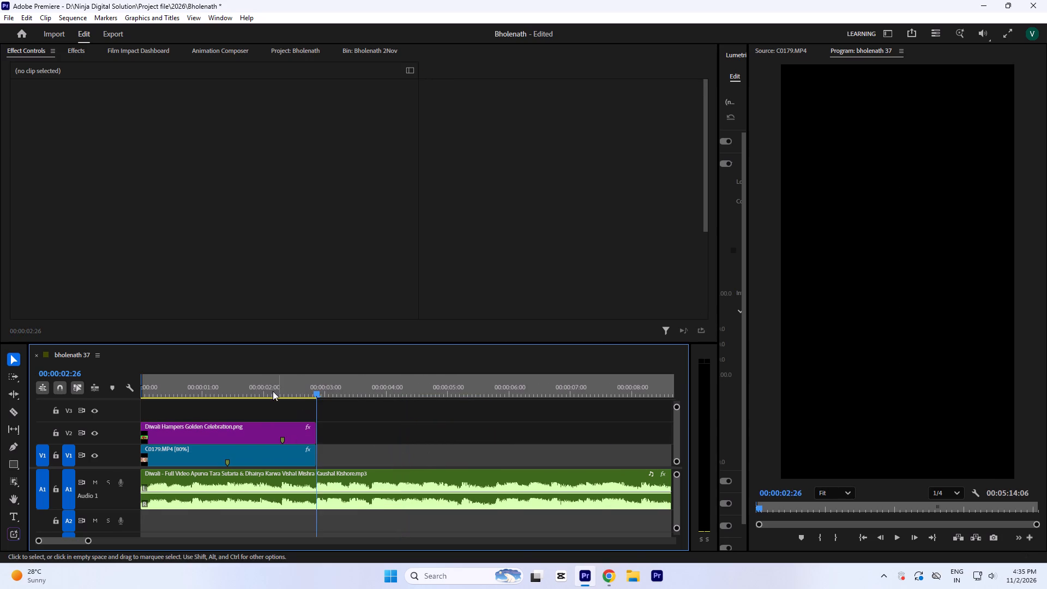
# Play the trimmed opening repeatedly to check the C0179 shot, sticker animation and cut point against the music.
pyautogui.moveTo(263, 386); pyautogui.dragTo(70, 399)
pyautogui.press('space')
pyautogui.press('space')
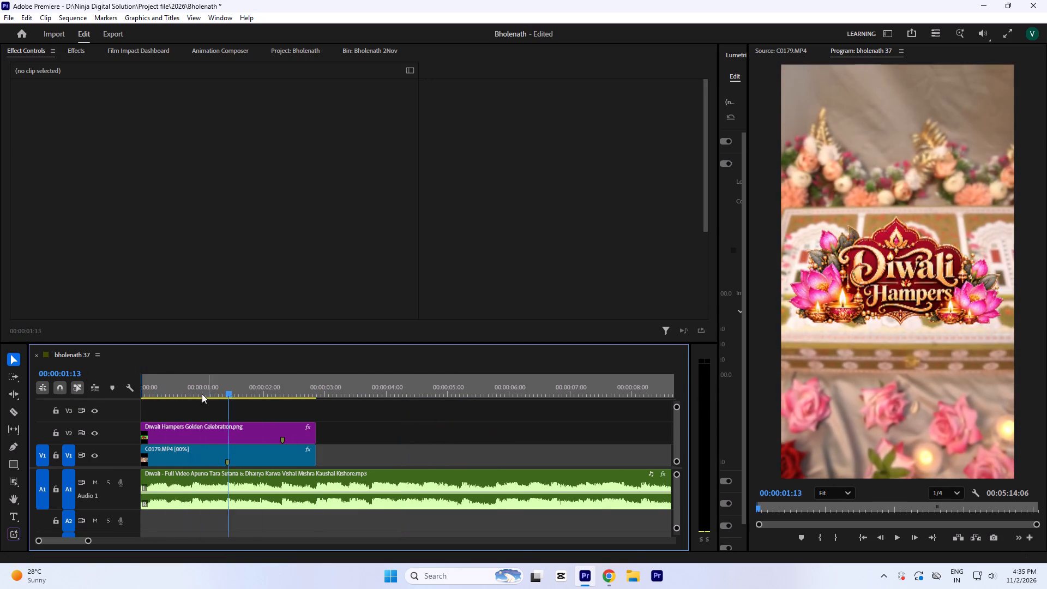
pyautogui.moveTo(172, 386); pyautogui.dragTo(95, 405)
pyautogui.press('space')
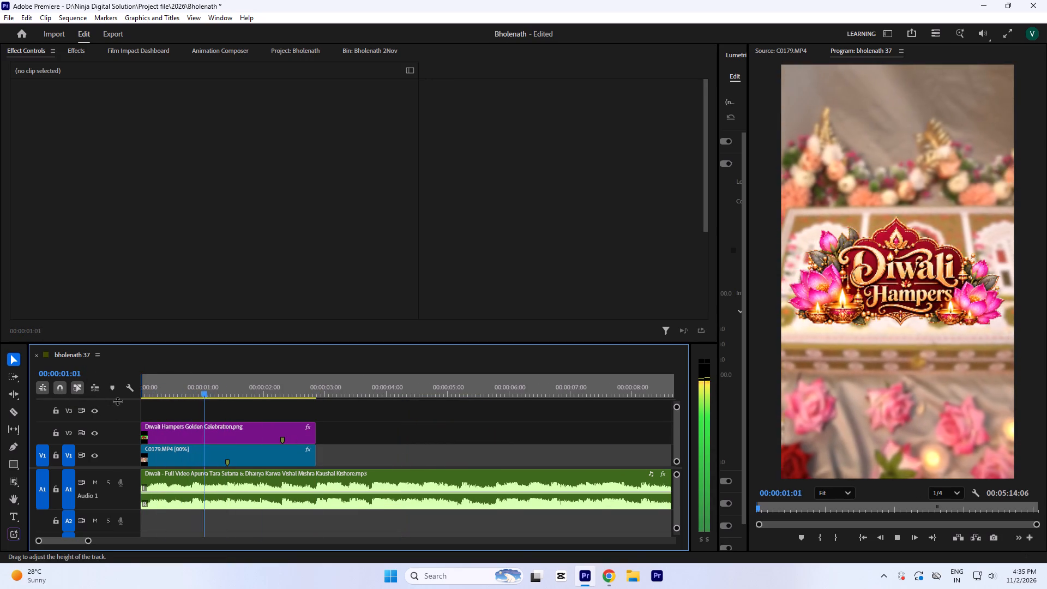
pyautogui.press('space')
pyautogui.press('space')
pyautogui.press('space')
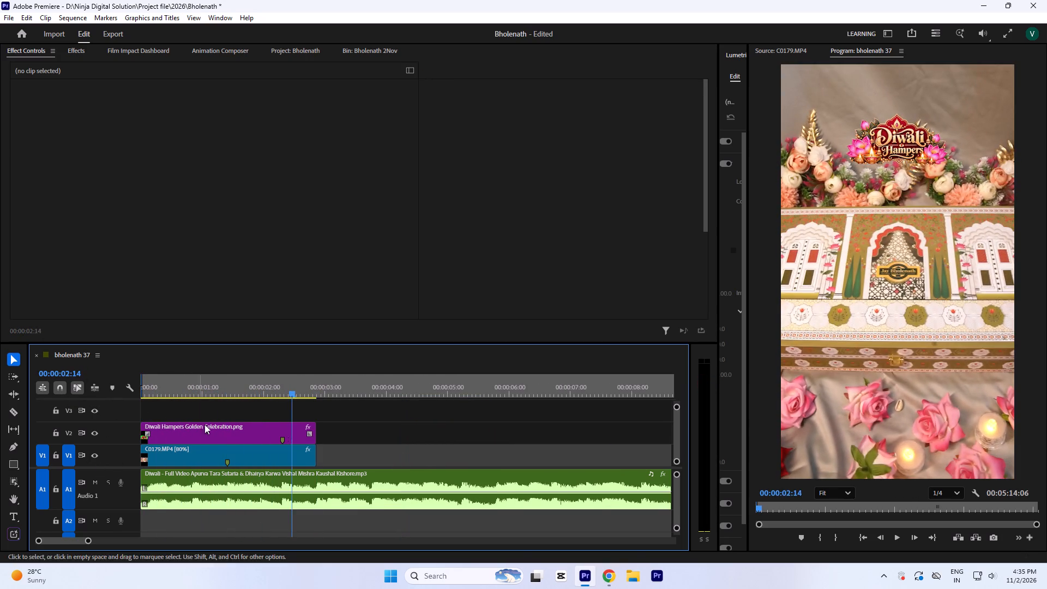
pyautogui.moveTo(231, 388); pyautogui.dragTo(76, 430)
pyautogui.press('space')
pyautogui.press('space')
pyautogui.click(196, 456)
pyautogui.press('space')
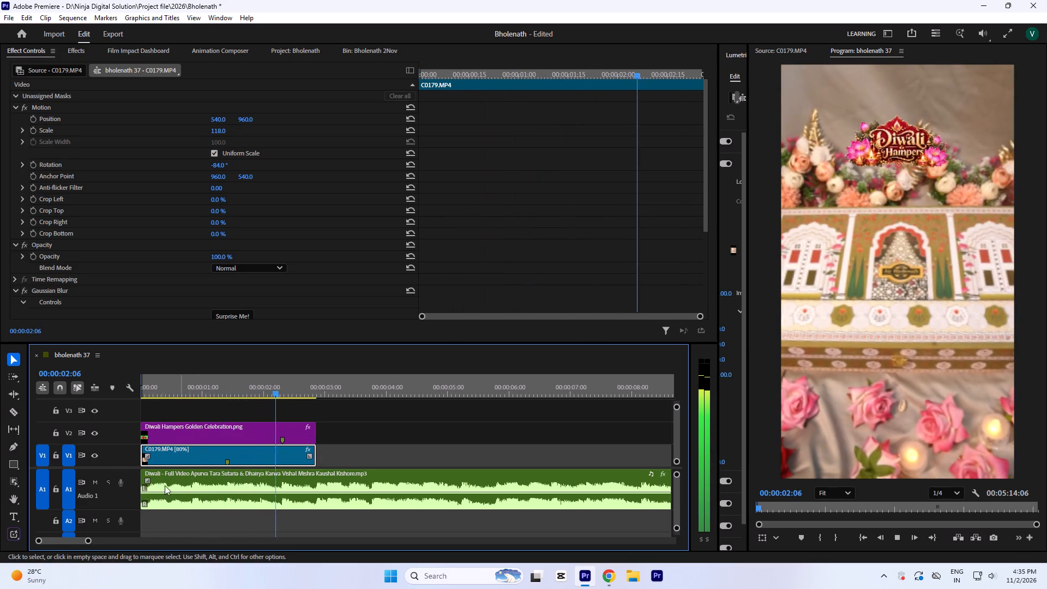
pyautogui.press('space')
pyautogui.press('space')
pyautogui.press('space')
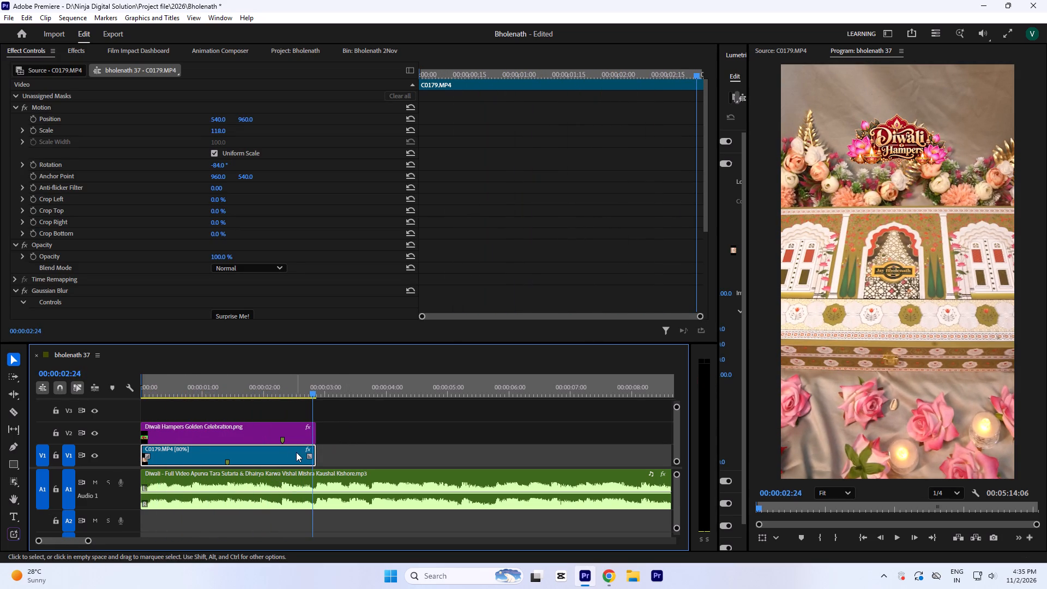
# Nest the C0179 clip under the default sequence name and save the project.
pyautogui.click(294, 454)
pyautogui.press('n')
pyautogui.press('Return')
pyautogui.hotkey('ctrl', 's')
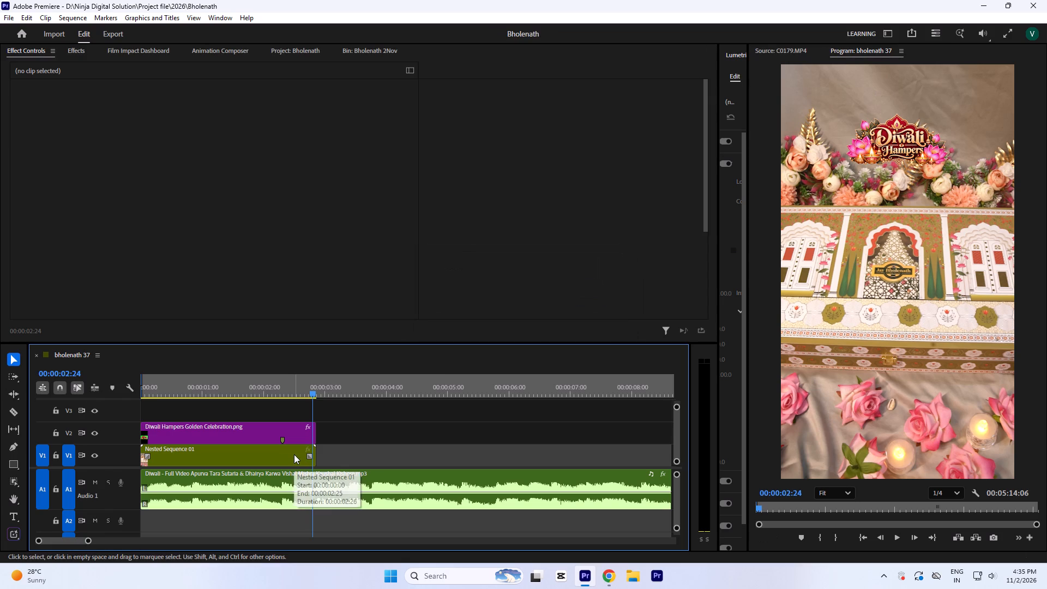
# Apply Warp Stabilizer to the nested C0179 sequence with Smoothness set to 10%.
pyautogui.click(291, 459)
pyautogui.click(77, 54)
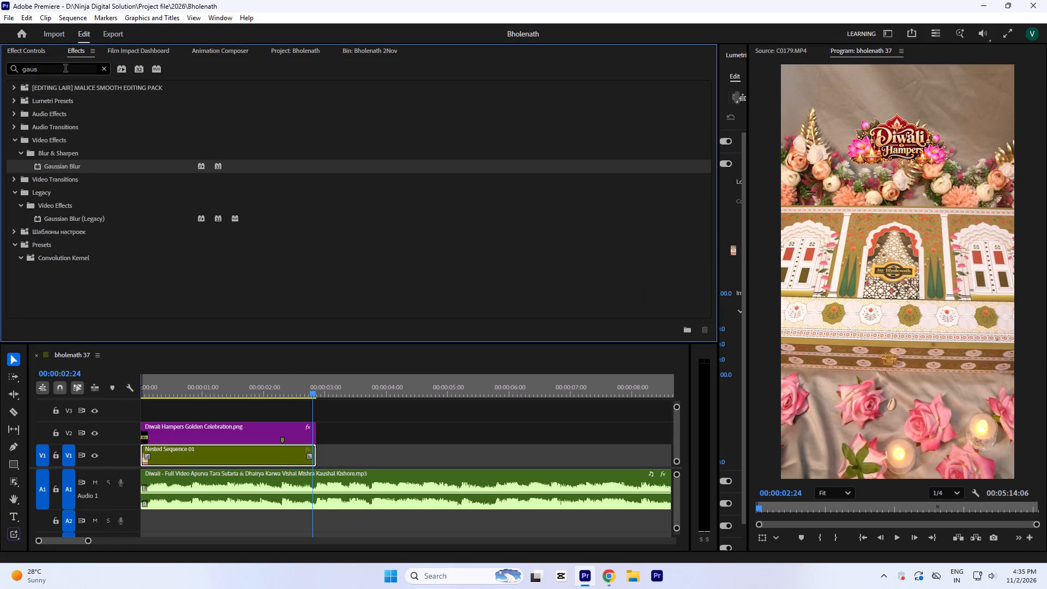
pyautogui.moveTo(62, 71); pyautogui.dragTo(0, 75)
pyautogui.write('warp')
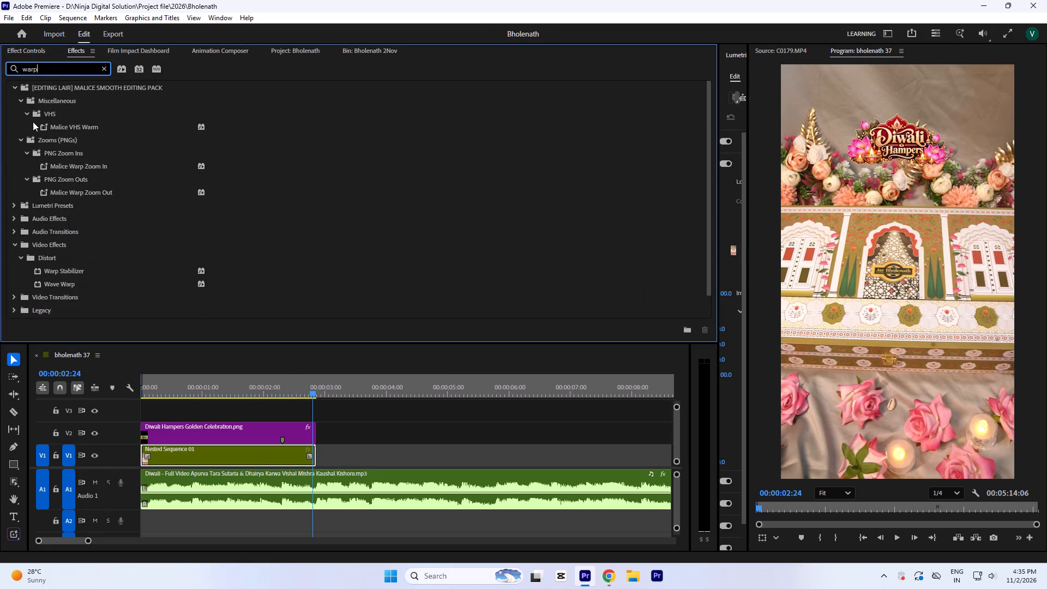
pyautogui.doubleClick(53, 233)
pyautogui.click(40, 49)
pyautogui.scroll(-6, 110, 209)
pyautogui.click(216, 284)
pyautogui.press('1')
pyautogui.press('0')
pyautogui.click(610, 164)
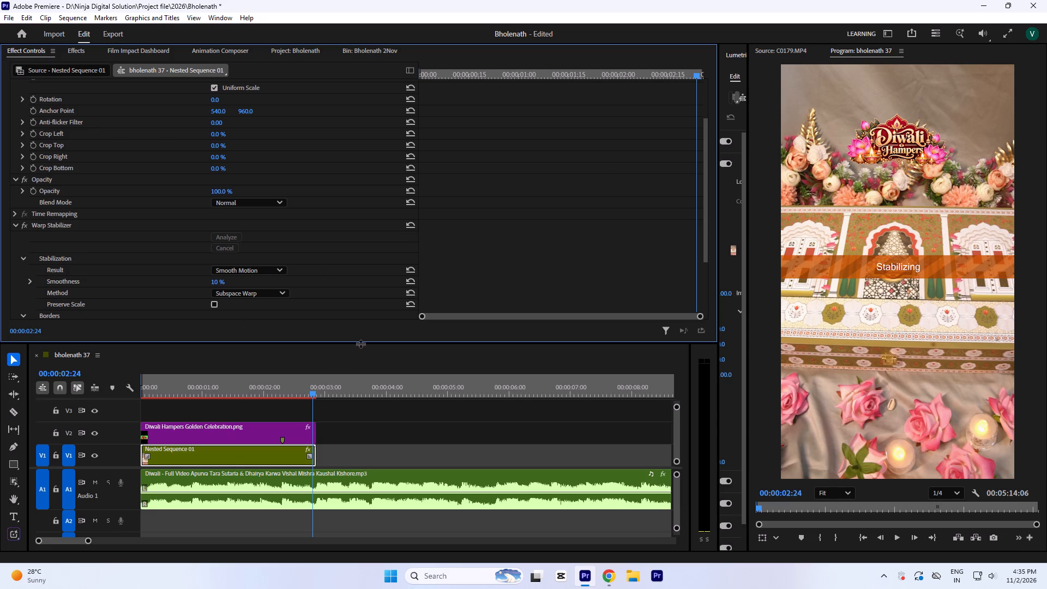
# Play the stabilized opening from the start and examine the frames near its end.
pyautogui.moveTo(297, 388); pyautogui.dragTo(69, 449)
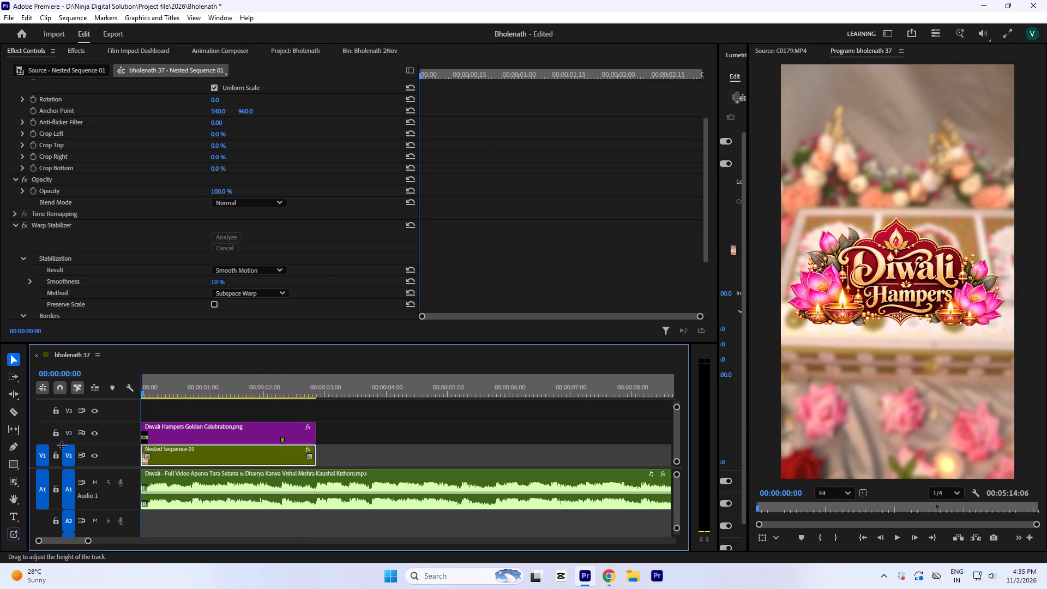
pyautogui.press('space')
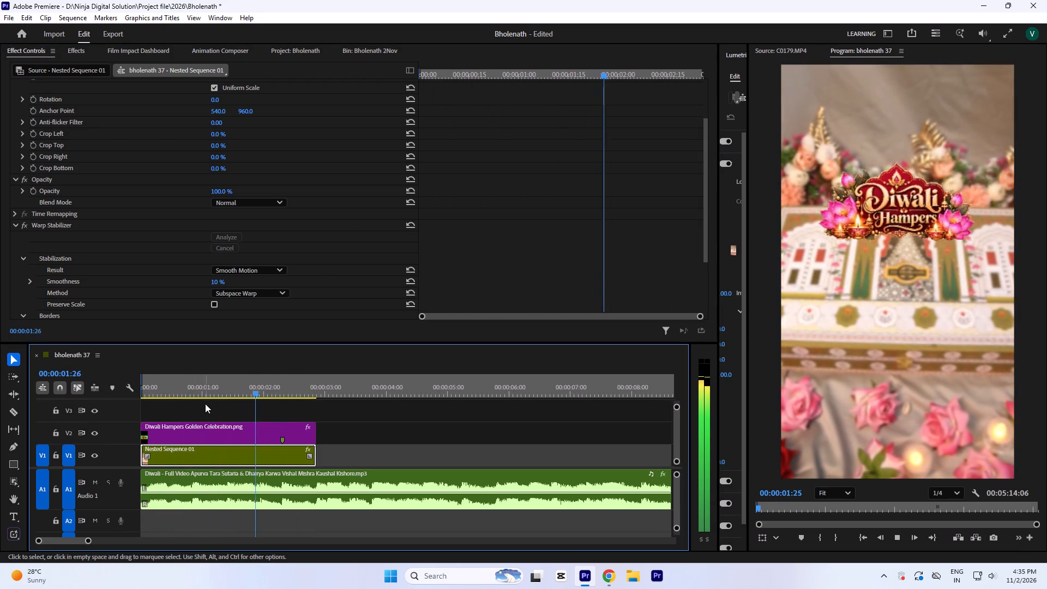
pyautogui.press('space')
pyautogui.press('space')
pyautogui.press('space')
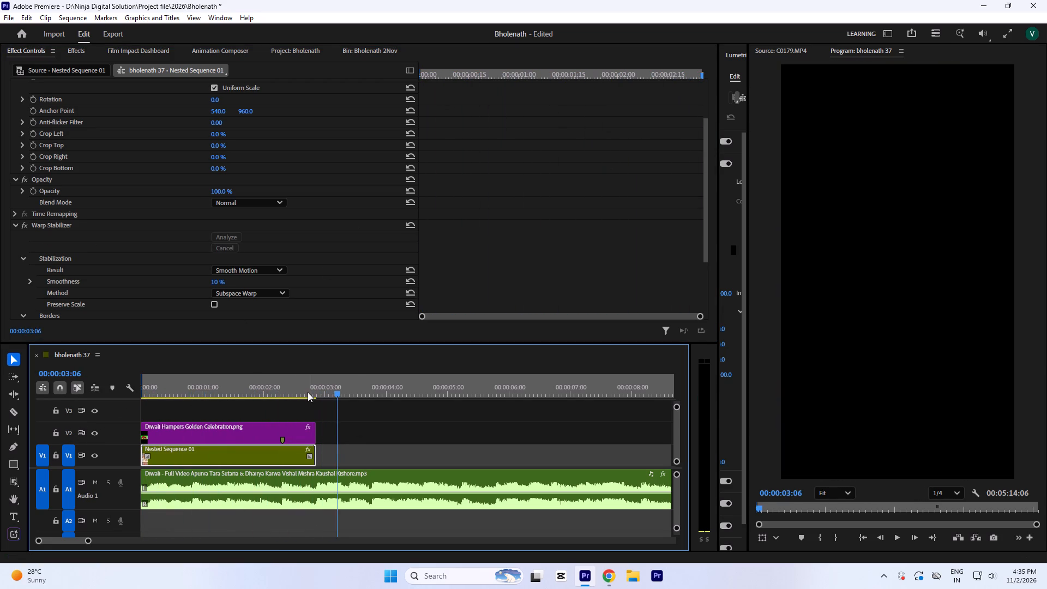
pyautogui.moveTo(300, 382); pyautogui.dragTo(312, 403)
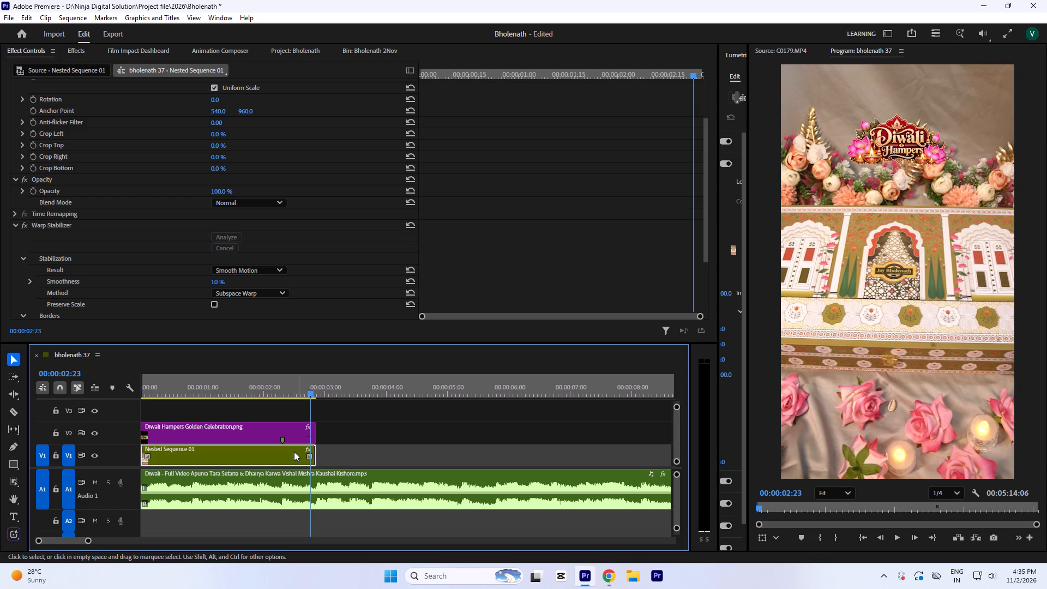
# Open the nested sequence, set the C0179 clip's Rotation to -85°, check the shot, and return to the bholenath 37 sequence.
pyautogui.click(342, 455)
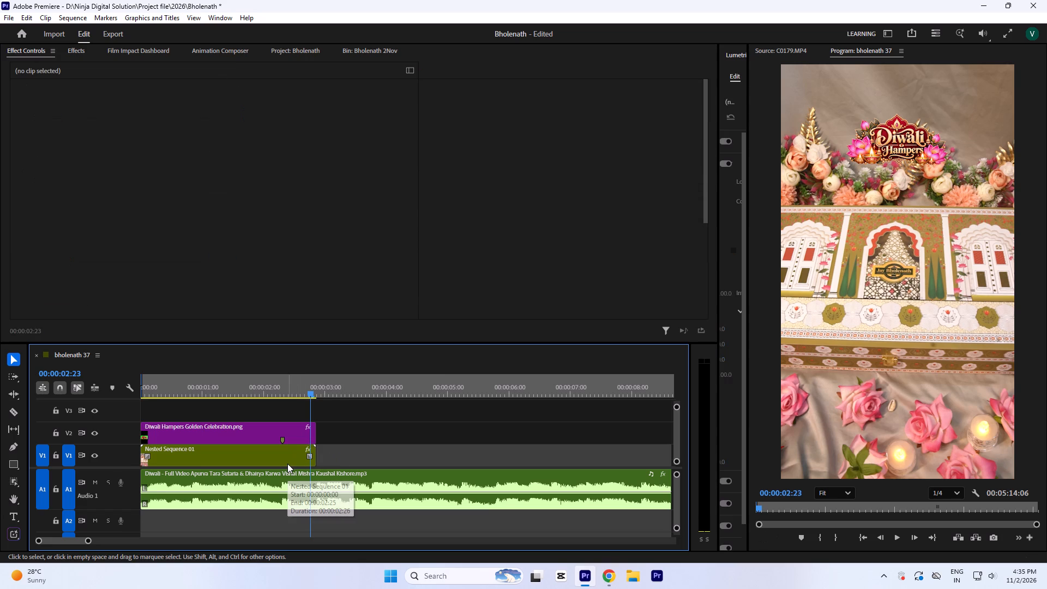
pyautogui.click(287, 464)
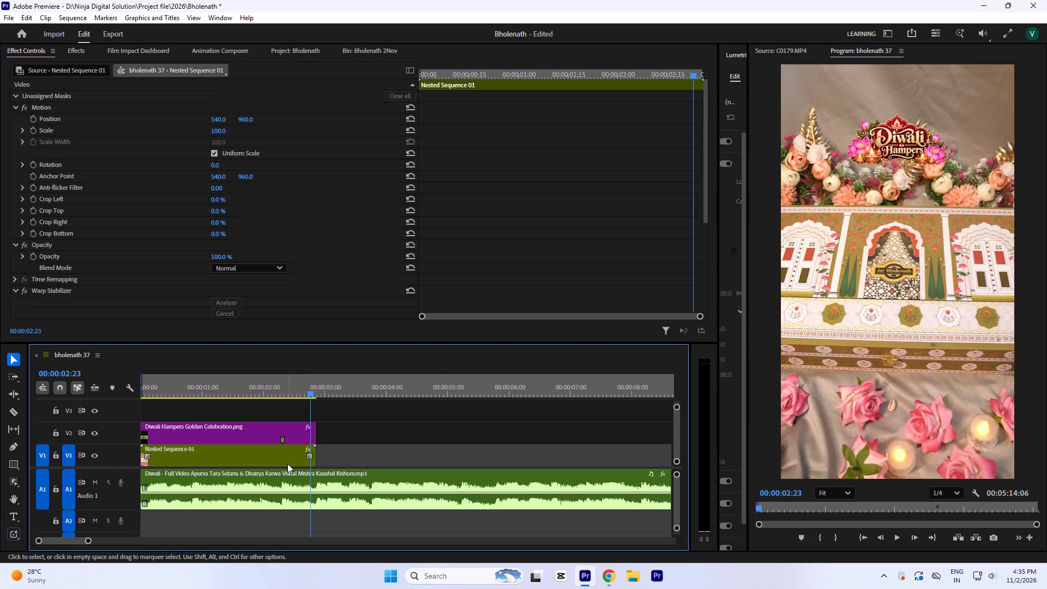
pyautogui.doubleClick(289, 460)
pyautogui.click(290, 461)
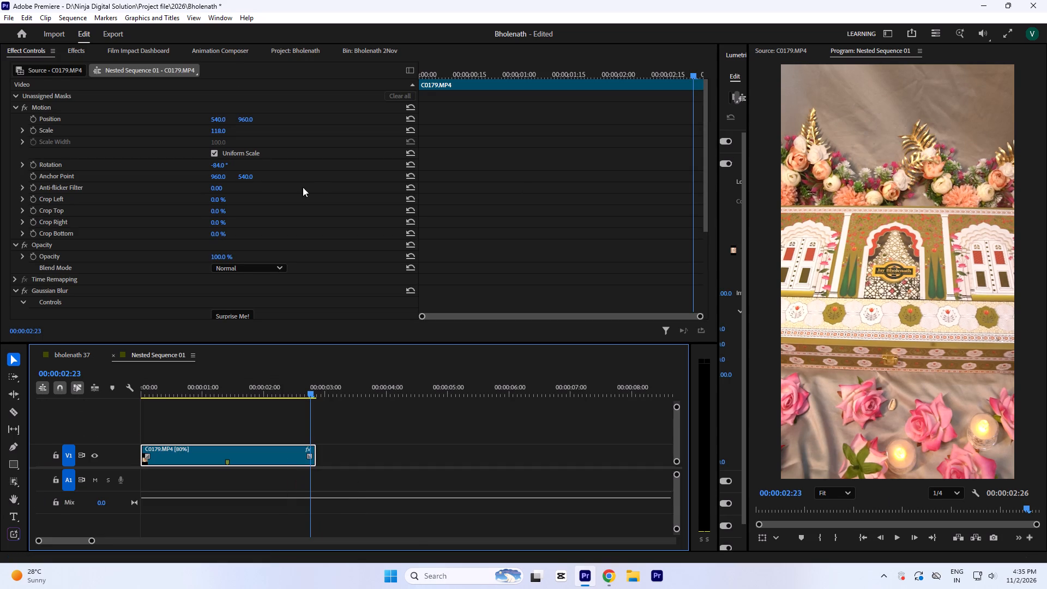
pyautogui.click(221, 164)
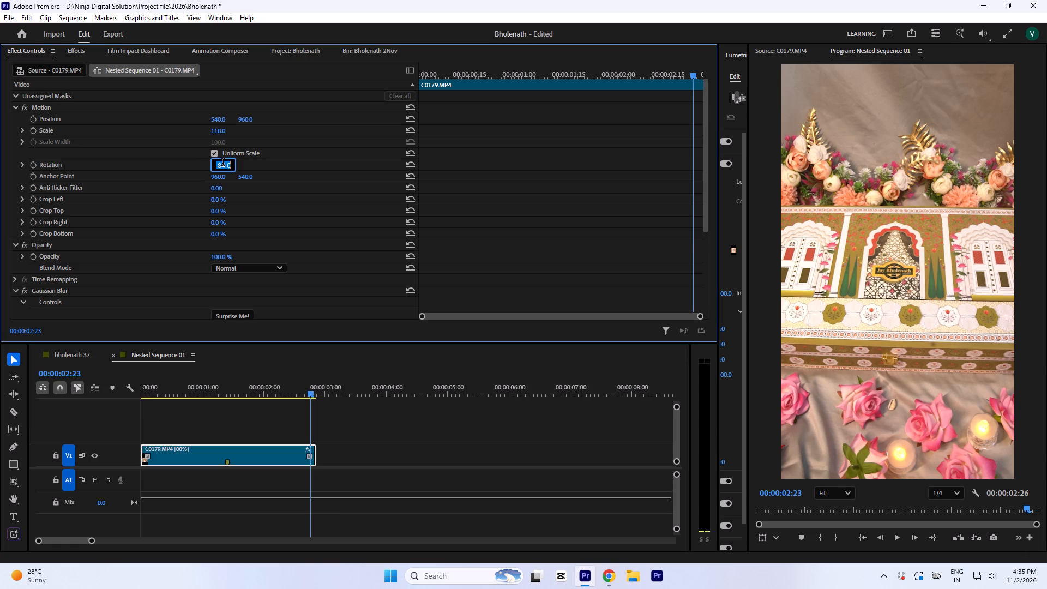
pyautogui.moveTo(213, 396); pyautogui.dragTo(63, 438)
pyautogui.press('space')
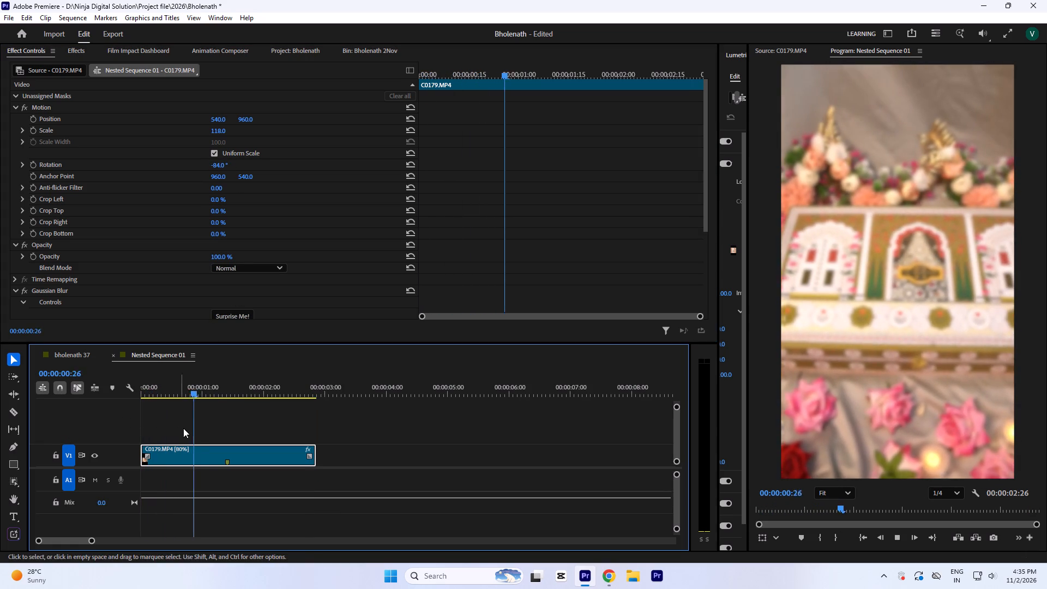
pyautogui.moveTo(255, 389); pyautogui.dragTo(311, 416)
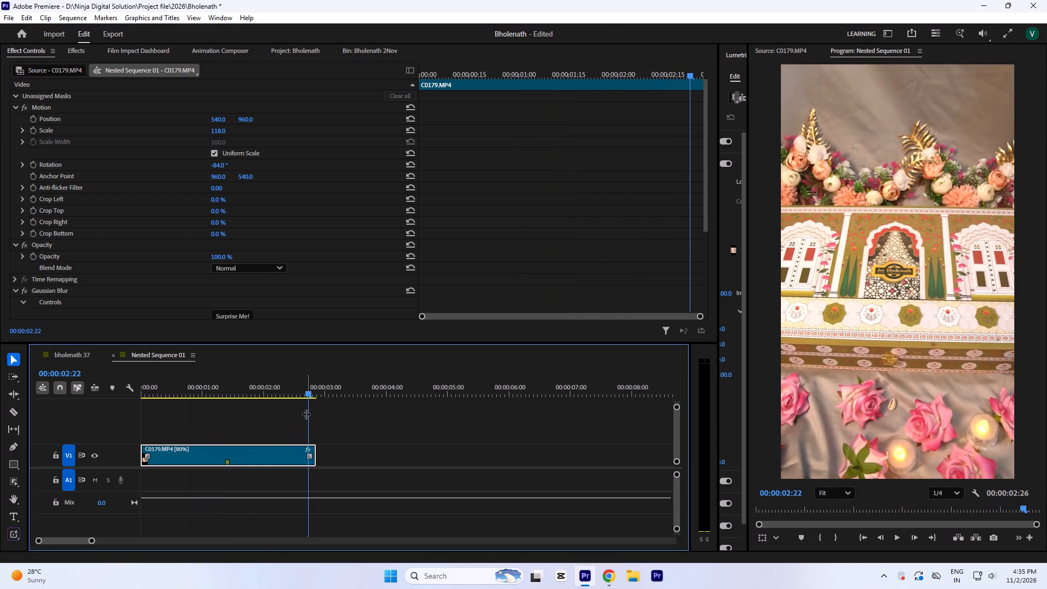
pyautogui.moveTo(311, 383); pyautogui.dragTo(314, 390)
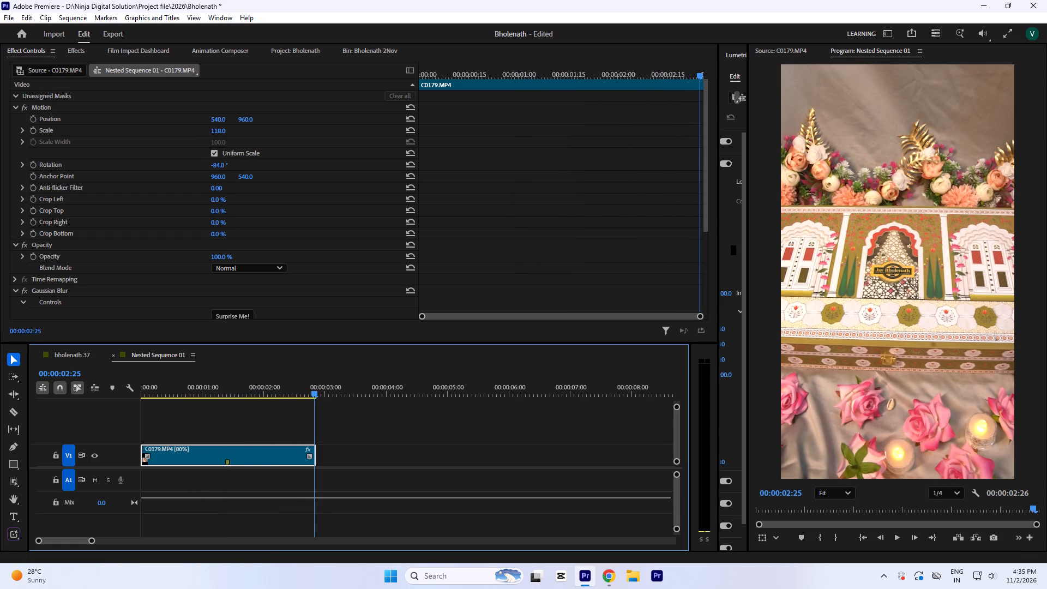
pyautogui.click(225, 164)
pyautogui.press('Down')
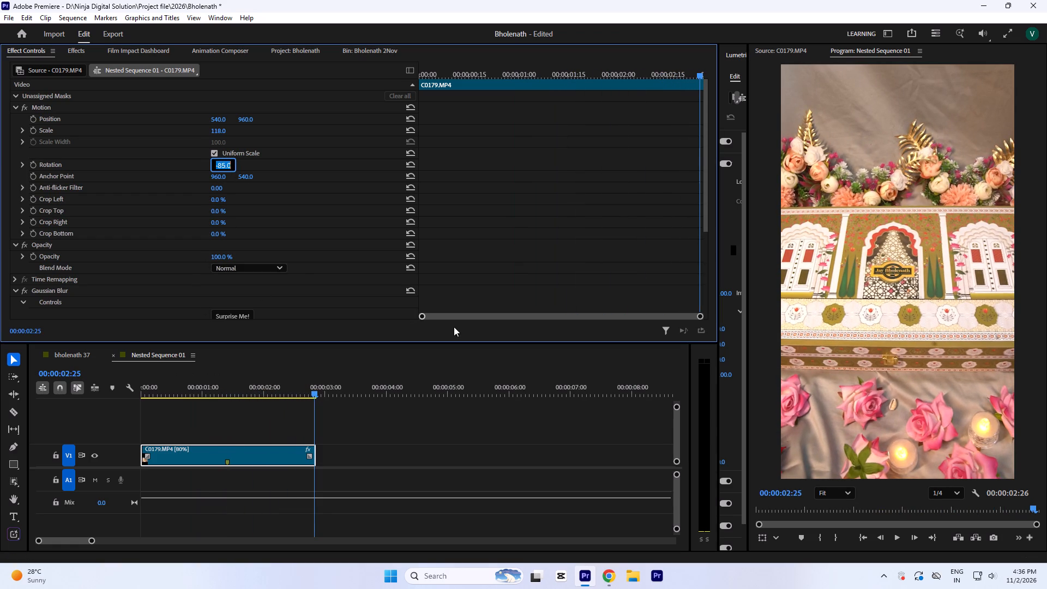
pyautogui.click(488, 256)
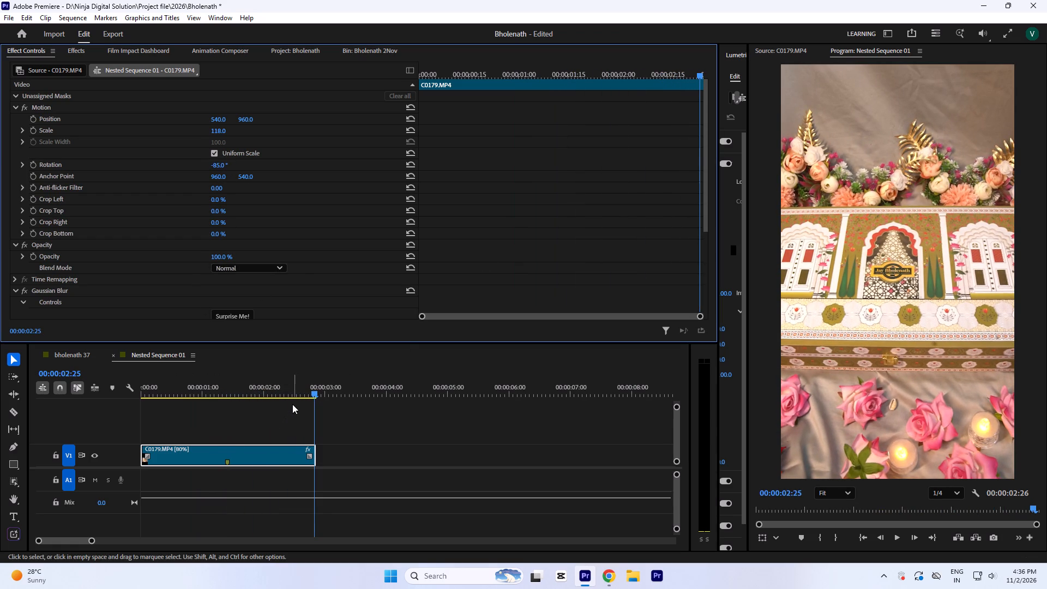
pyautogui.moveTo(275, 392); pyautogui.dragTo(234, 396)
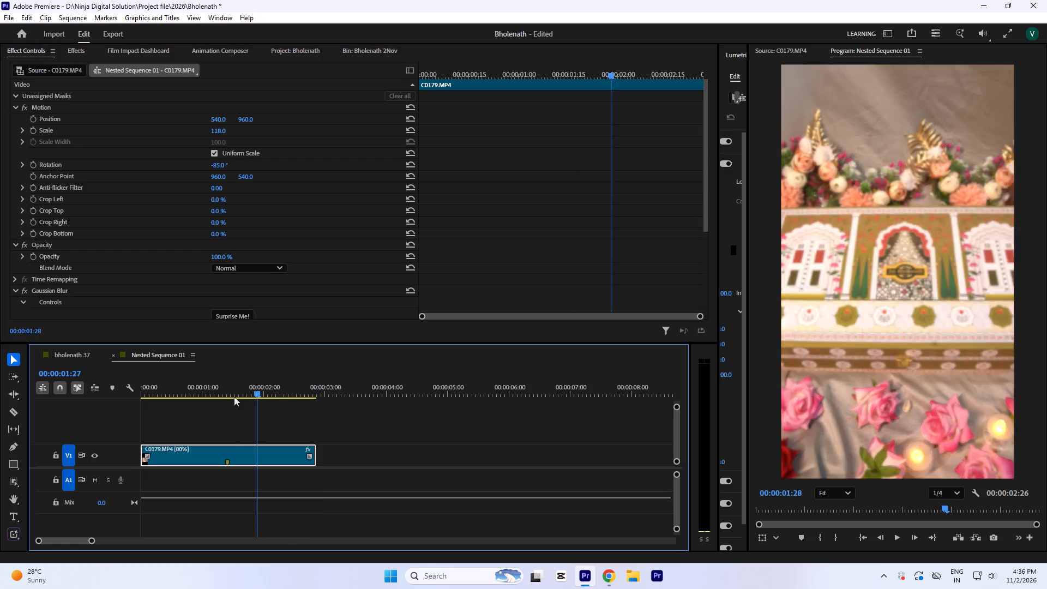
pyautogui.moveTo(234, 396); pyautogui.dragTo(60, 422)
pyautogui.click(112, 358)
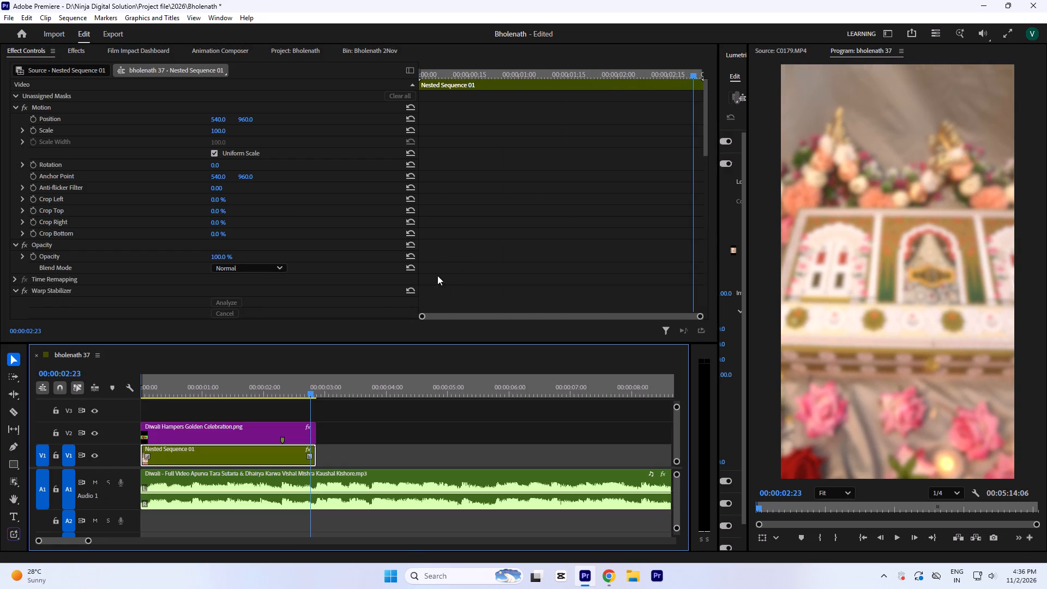
# Play and scrub the first two seconds of bholenath 37 to check how level the stabilized shot looks.
pyautogui.scroll(-4, 461, 263)
pyautogui.moveTo(343, 422); pyautogui.dragTo(338, 424)
pyautogui.click(279, 460)
pyautogui.scroll(-3, 496, 237)
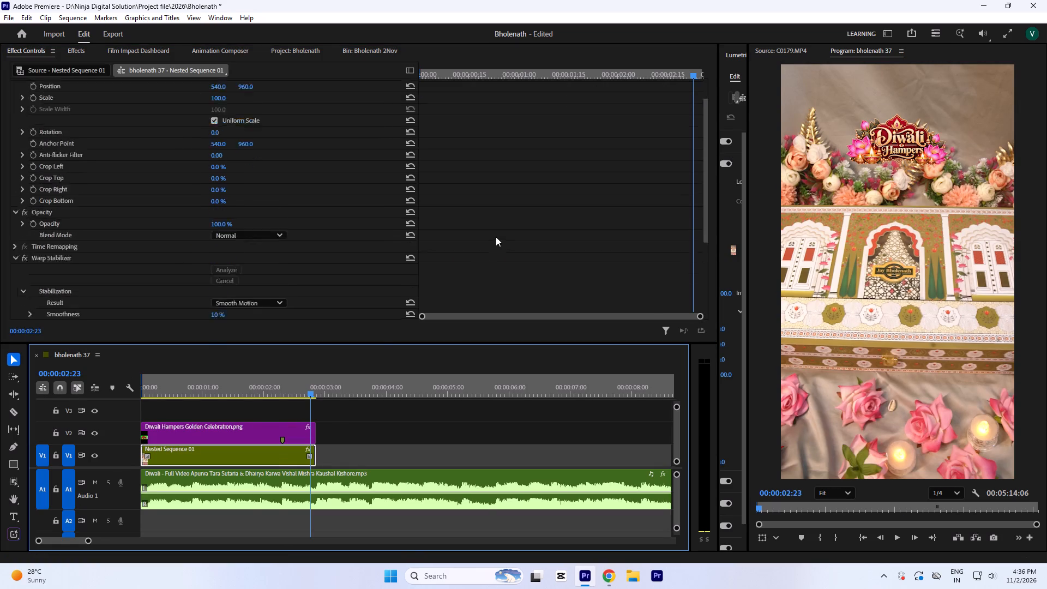
pyautogui.scroll(-2, 496, 237)
pyautogui.moveTo(179, 386); pyautogui.dragTo(70, 409)
pyautogui.press('space')
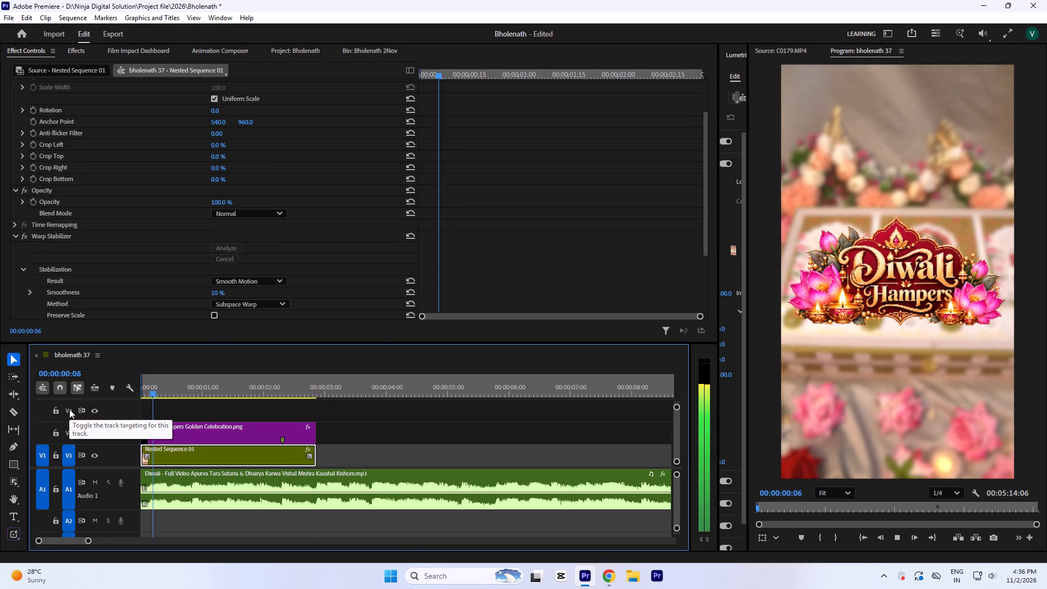
pyautogui.press('space')
pyautogui.click(190, 386)
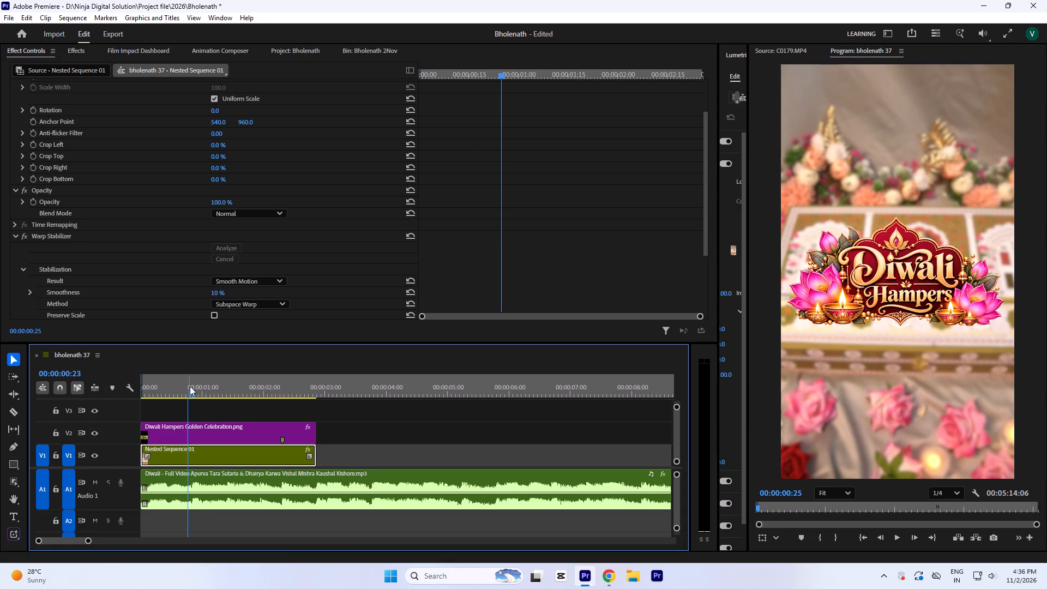
pyautogui.press('space')
pyautogui.press('space')
pyautogui.click(240, 385)
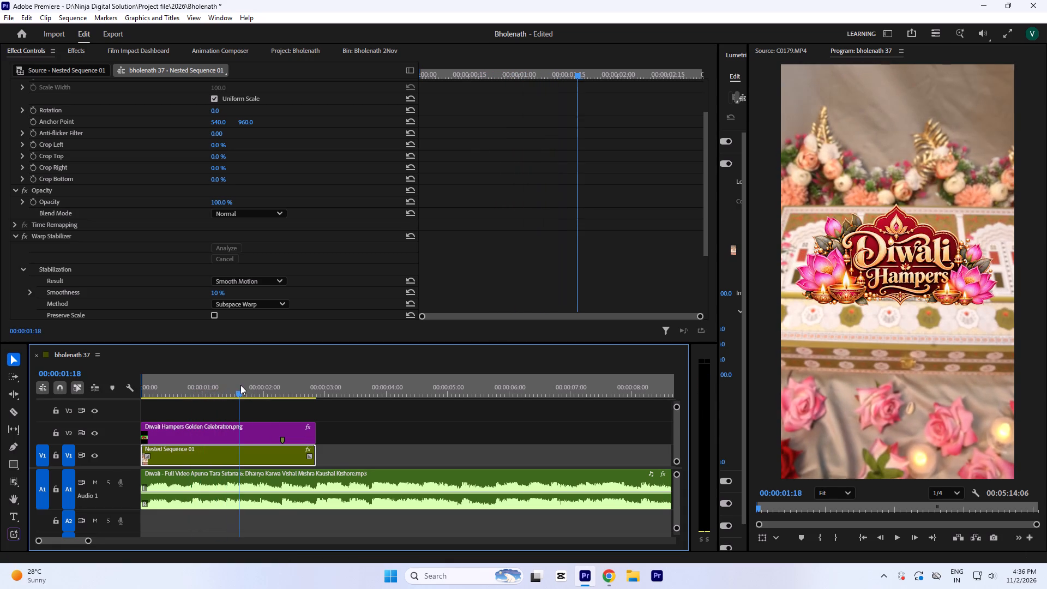
# Save the project.
pyautogui.hotkey('ctrl', 's')
# Play and scrub the end of the opening shot to examine the box's tilt just before the cut.
pyautogui.click(252, 389)
pyautogui.press('space')
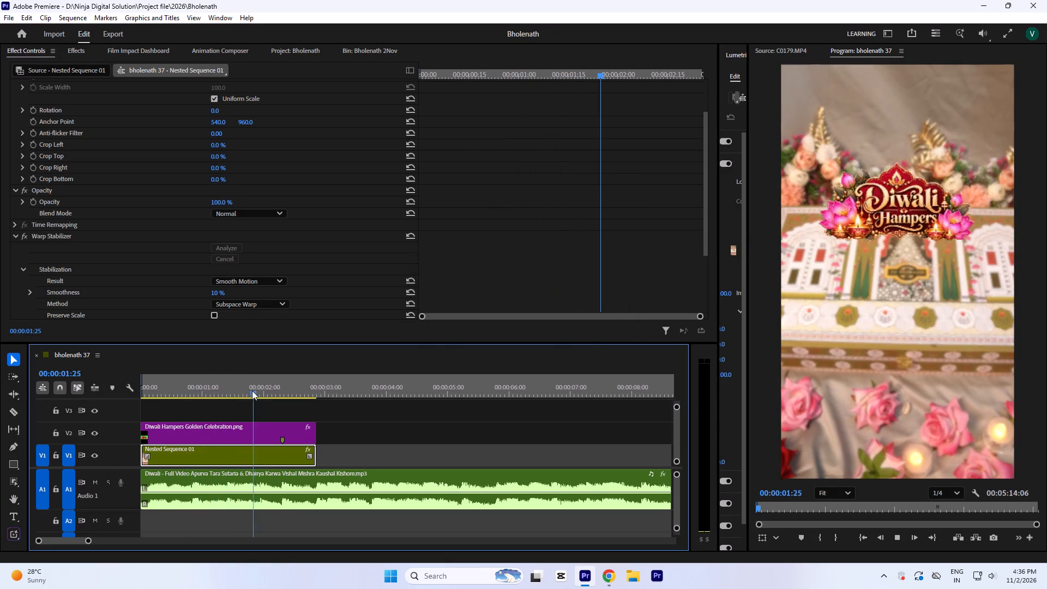
pyautogui.press('space')
pyautogui.moveTo(282, 382); pyautogui.dragTo(283, 388)
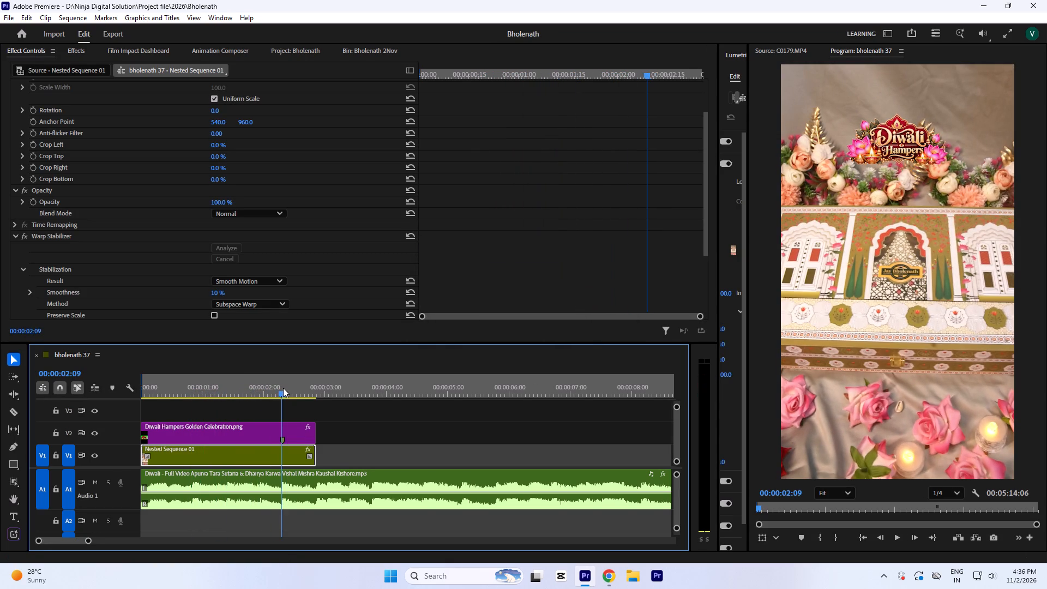
pyautogui.press('=')
pyautogui.press('=')
pyautogui.press('=')
pyautogui.press('=')
pyautogui.press('-')
pyautogui.press('-')
pyautogui.press('-')
pyautogui.press('space')
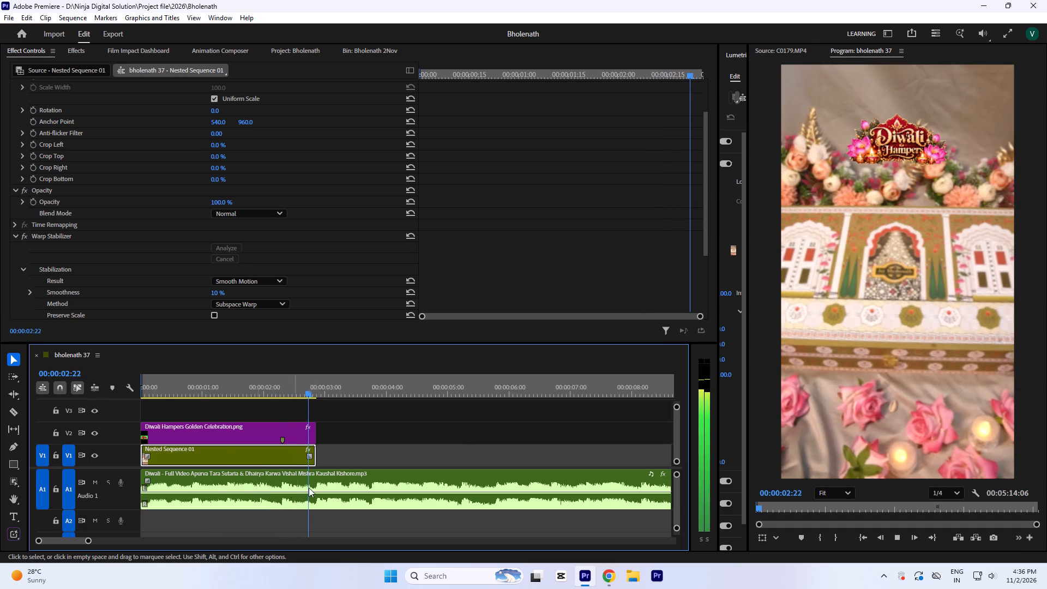
pyautogui.press('space')
pyautogui.moveTo(297, 390); pyautogui.dragTo(314, 405)
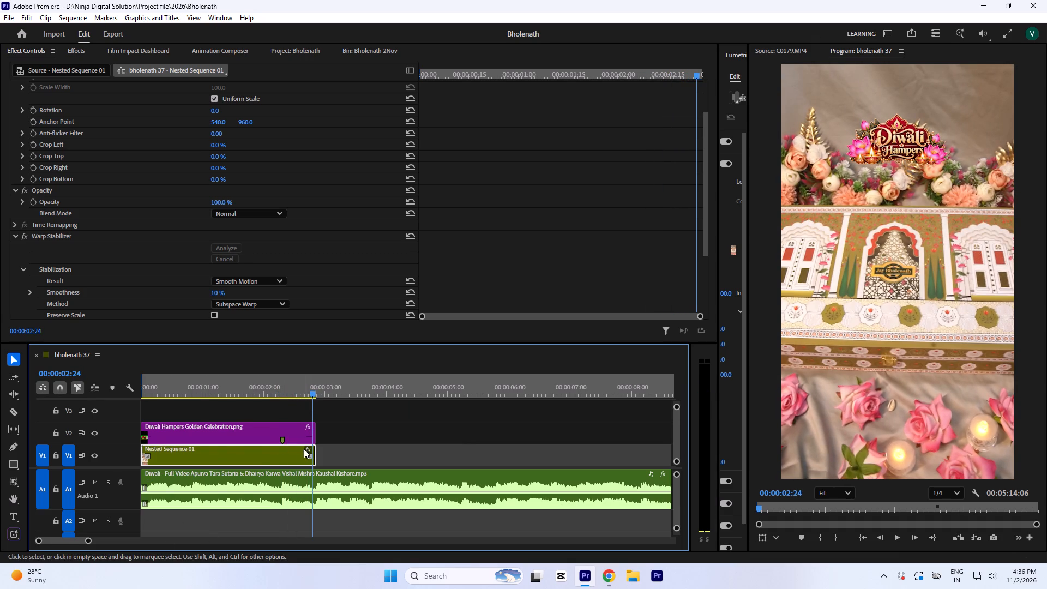
# Reopen the nested sequence and adjust the C0179 clip's Rotation, trying -86° and settling on -85°.
pyautogui.doubleClick(284, 459)
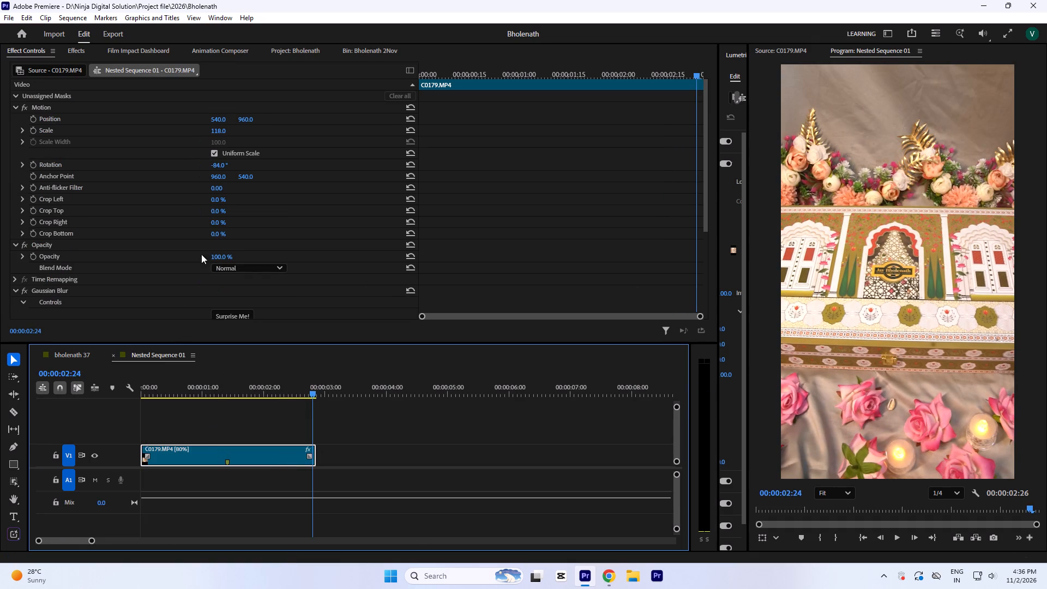
pyautogui.click(220, 167)
pyautogui.press('Down')
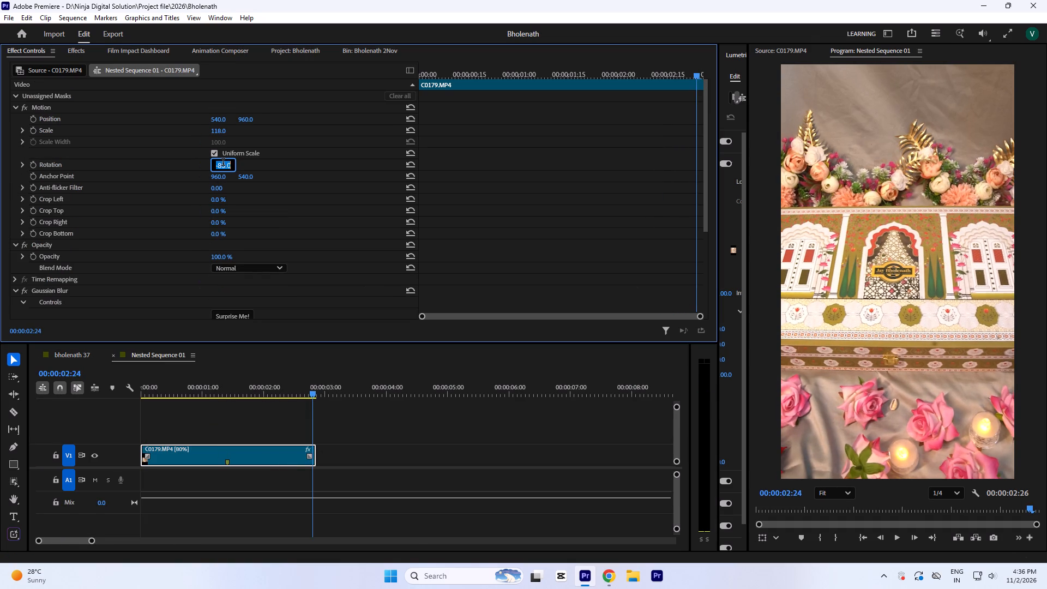
pyautogui.press('Down')
pyautogui.click(588, 212)
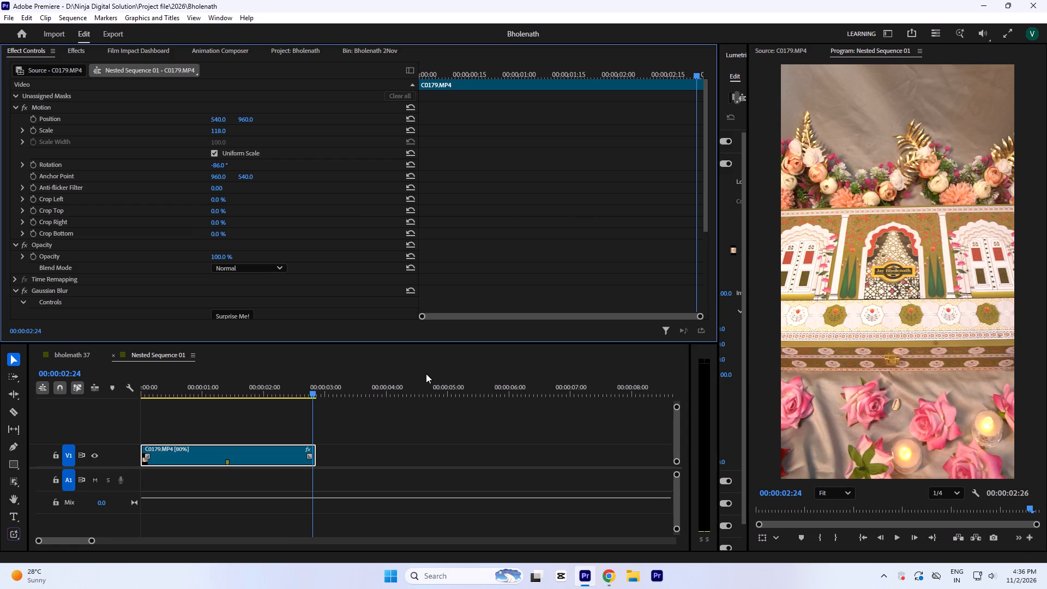
pyautogui.click(218, 163)
pyautogui.press('Up')
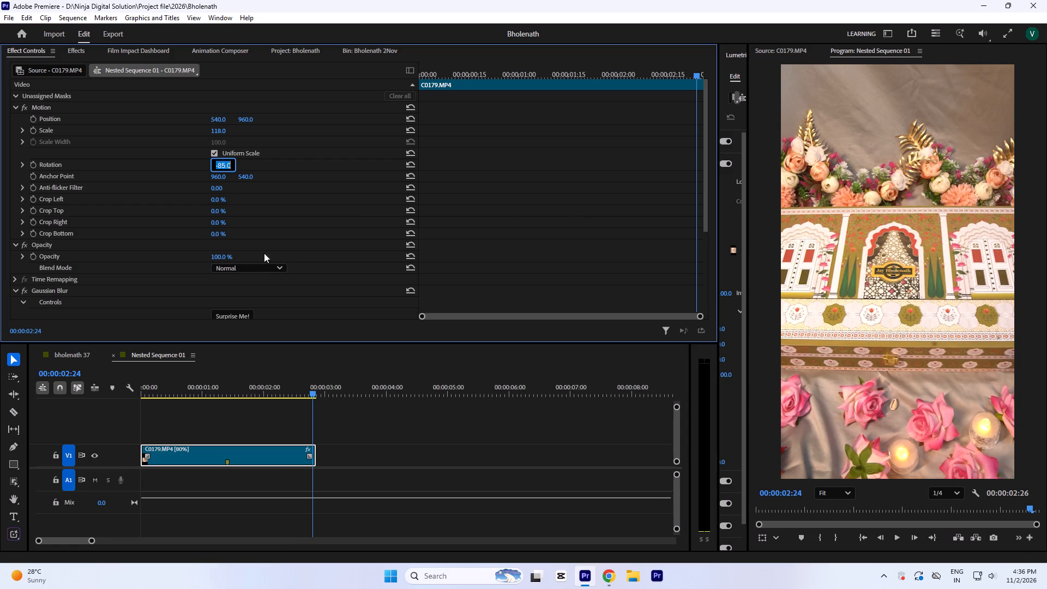
# Deselect the C0179 clip in the nested sequence and save the project.
pyautogui.click(549, 275)
pyautogui.click(401, 460)
pyautogui.hotkey('ctrl', 's')
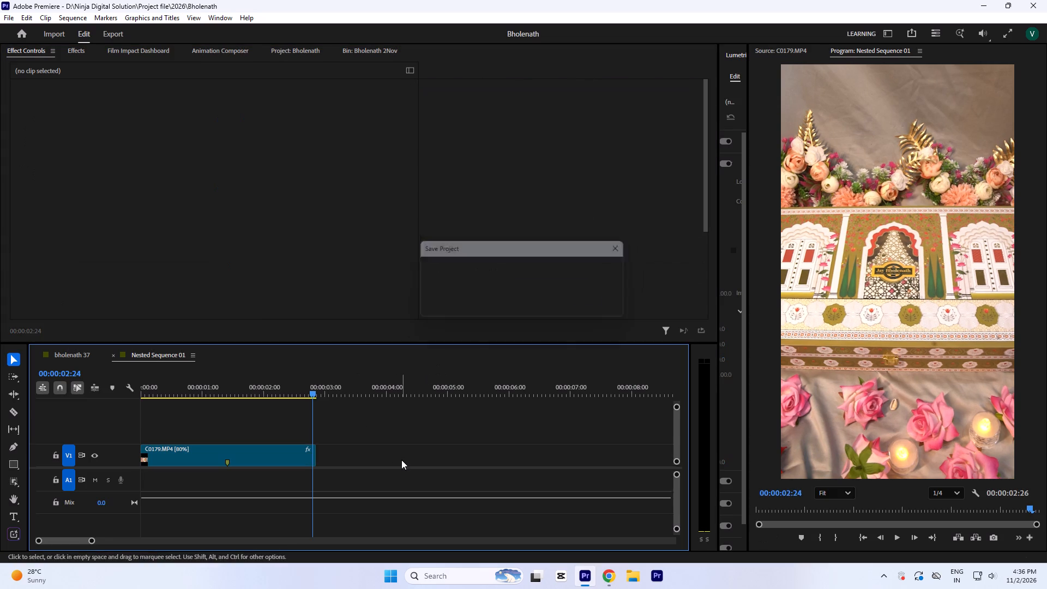
# Close the nested sequence and play bholenath 37 from the start to check the opening shot's levelness.
pyautogui.click(115, 356)
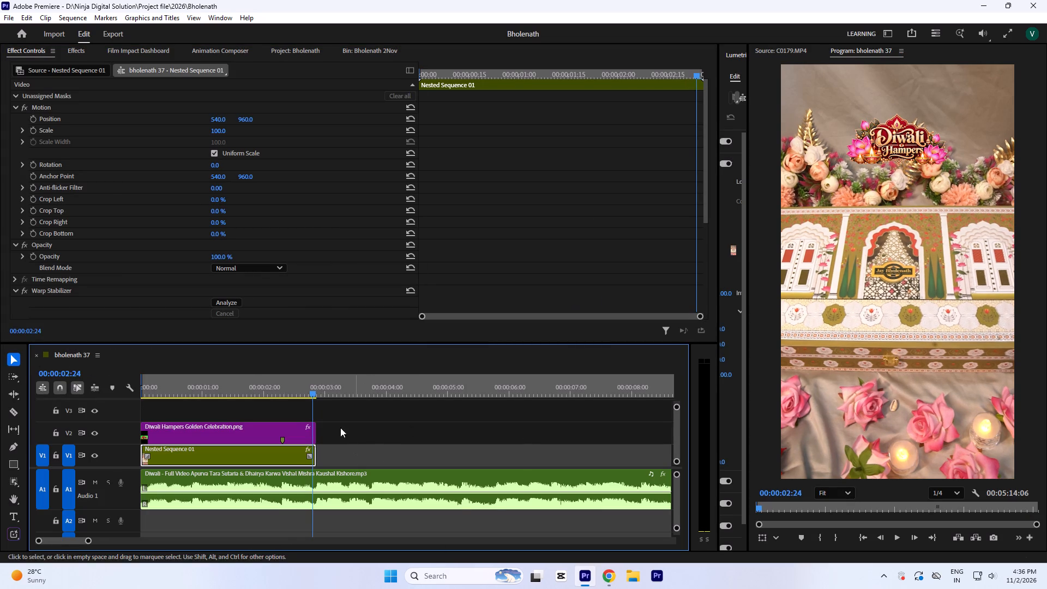
pyautogui.moveTo(268, 395); pyautogui.dragTo(0, 419)
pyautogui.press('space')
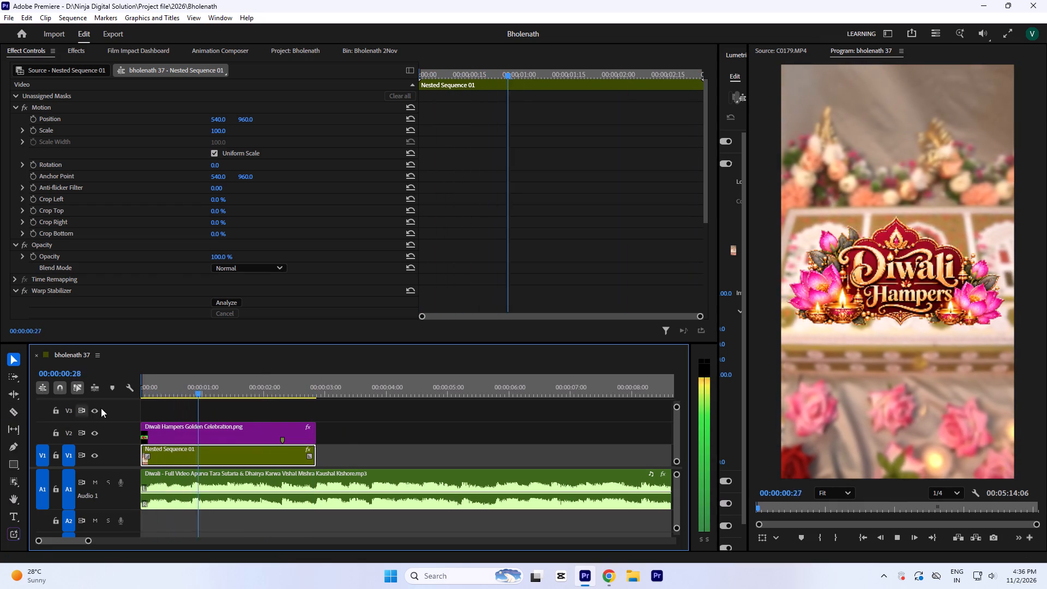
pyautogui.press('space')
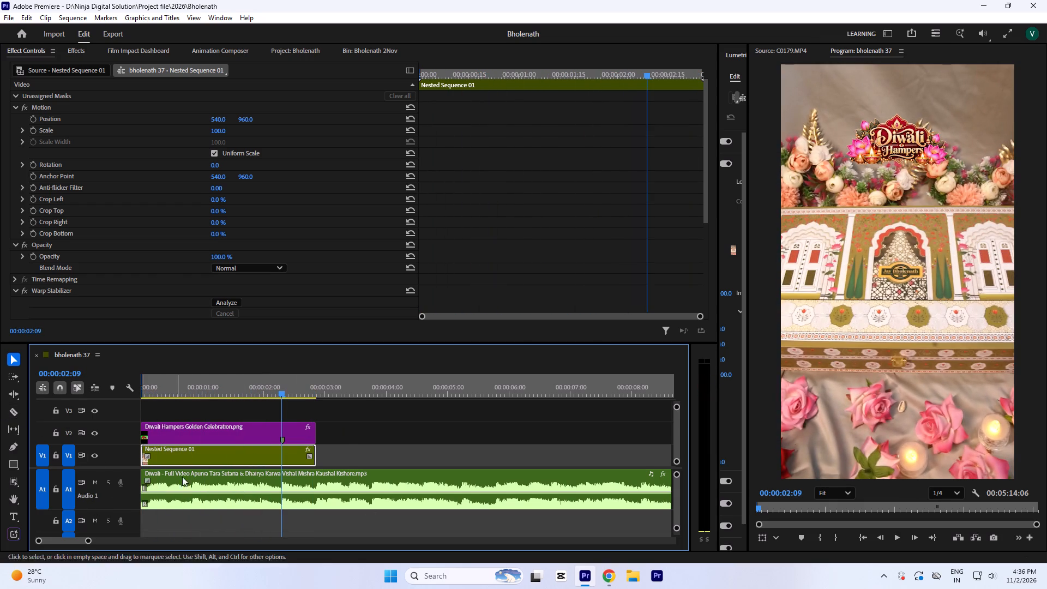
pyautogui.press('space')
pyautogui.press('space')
# Reopen Nested Sequence 01 from the timeline and raise the C0179 clip by setting its vertical Position to 904.
pyautogui.doubleClick(272, 455)
pyautogui.click(213, 444)
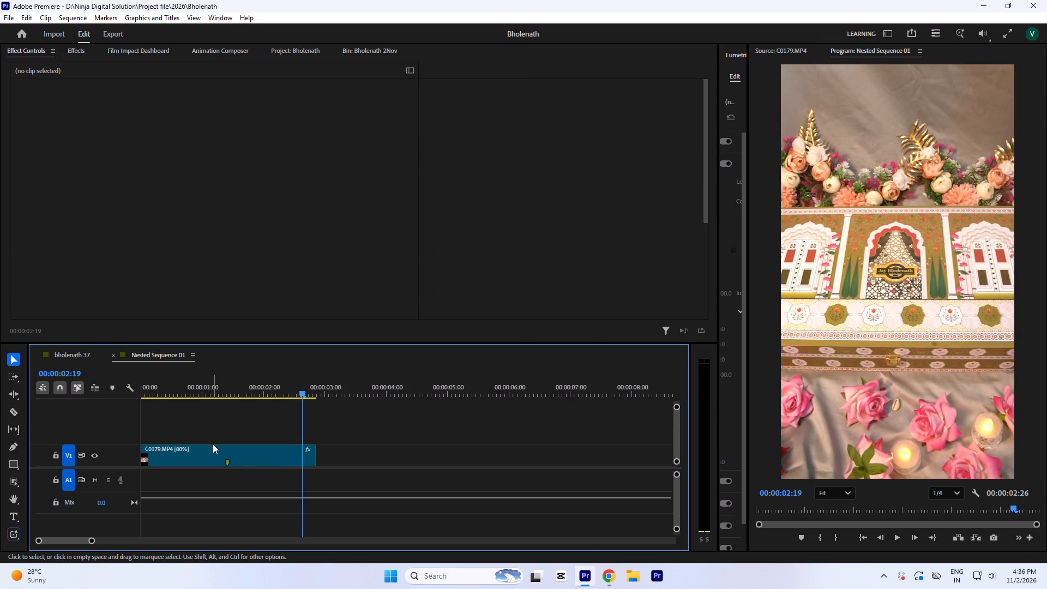
pyautogui.click(258, 448)
pyautogui.moveTo(248, 118); pyautogui.dragTo(251, 141)
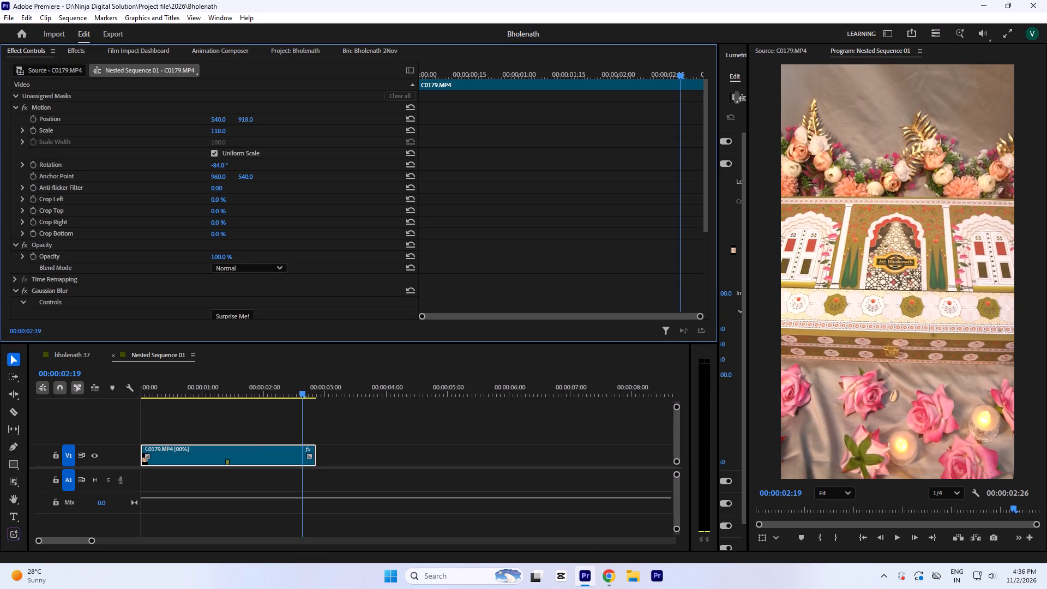
pyautogui.moveTo(251, 141); pyautogui.dragTo(252, 149)
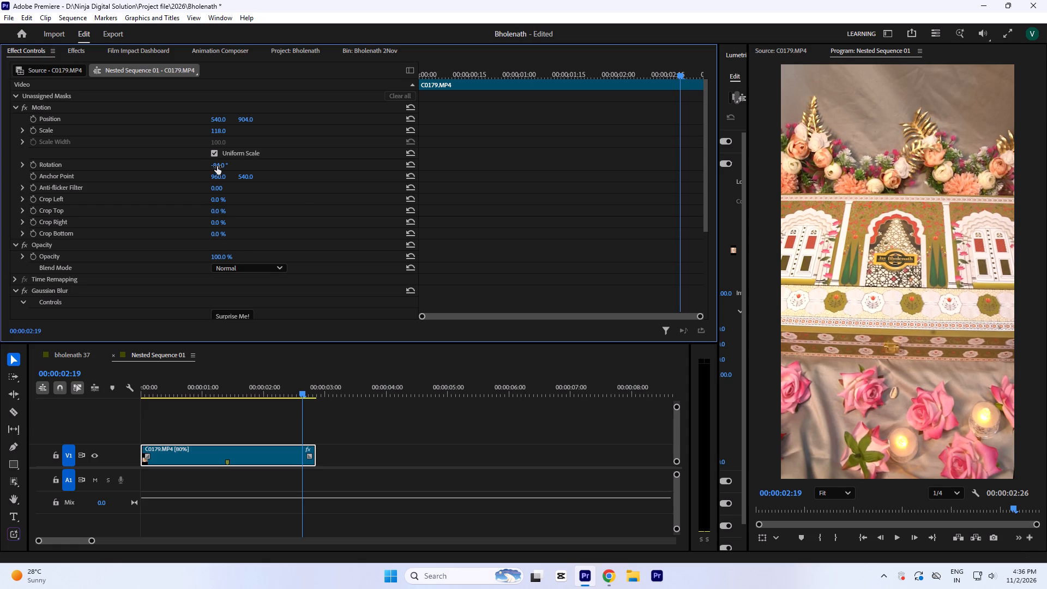
# Set the C0179 clip's Rotation to -86°.
pyautogui.click(217, 166)
pyautogui.press('Down')
pyautogui.press('Down')
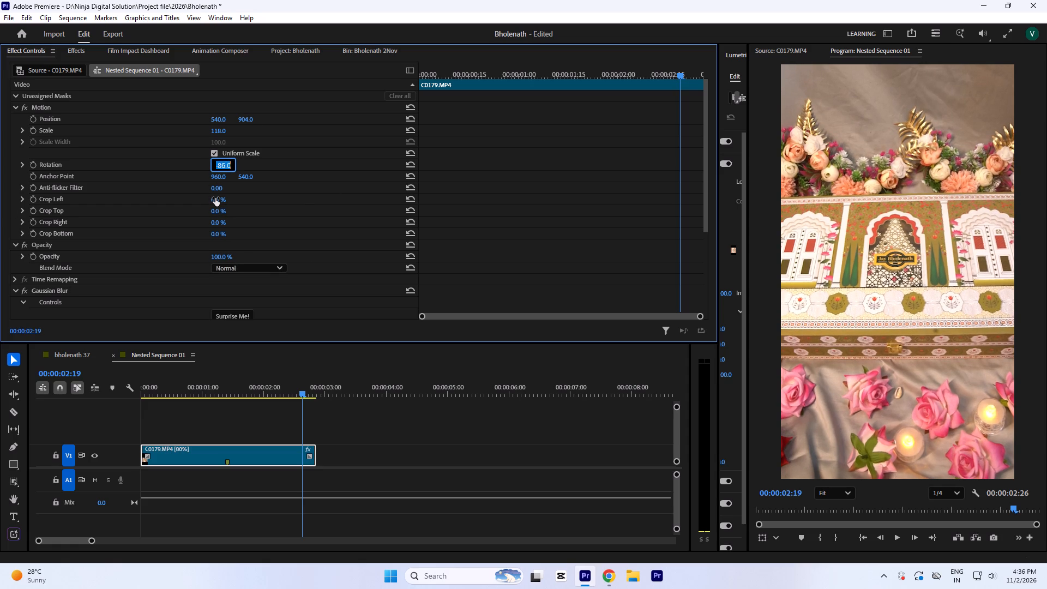
pyautogui.press('Down')
pyautogui.press('Up')
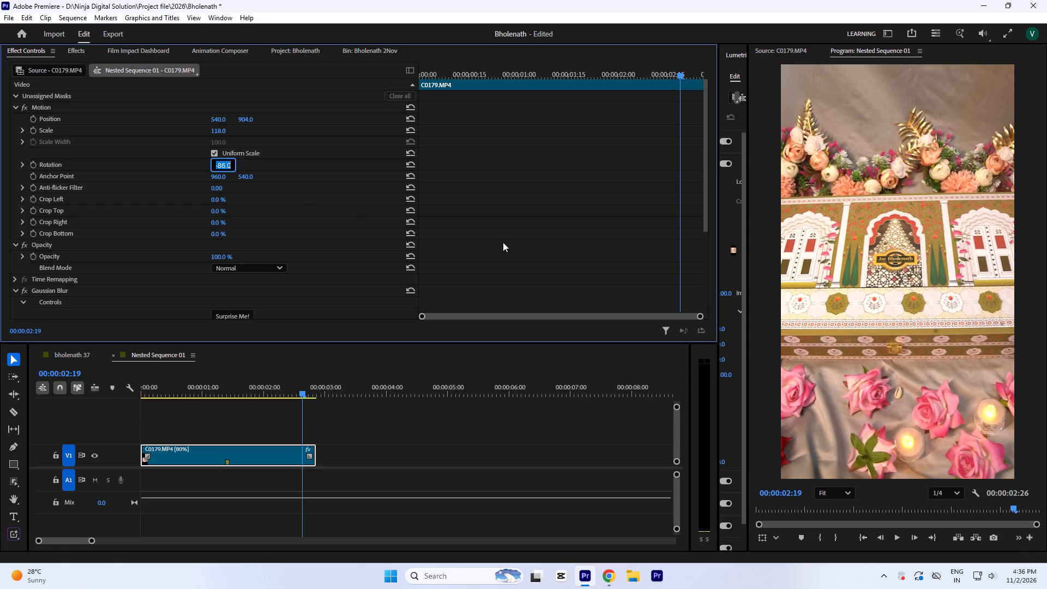
pyautogui.click(503, 242)
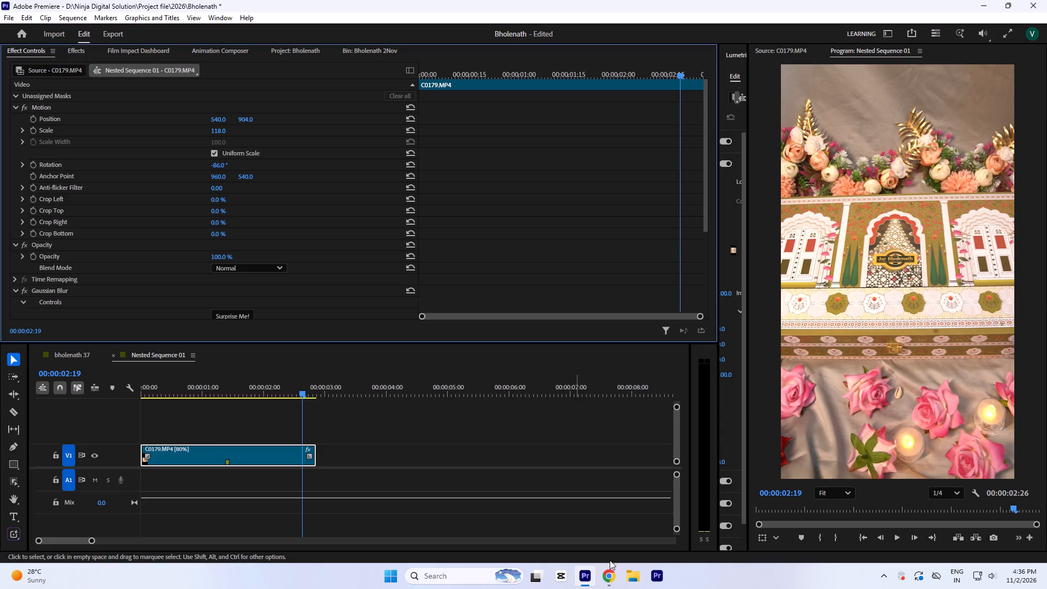